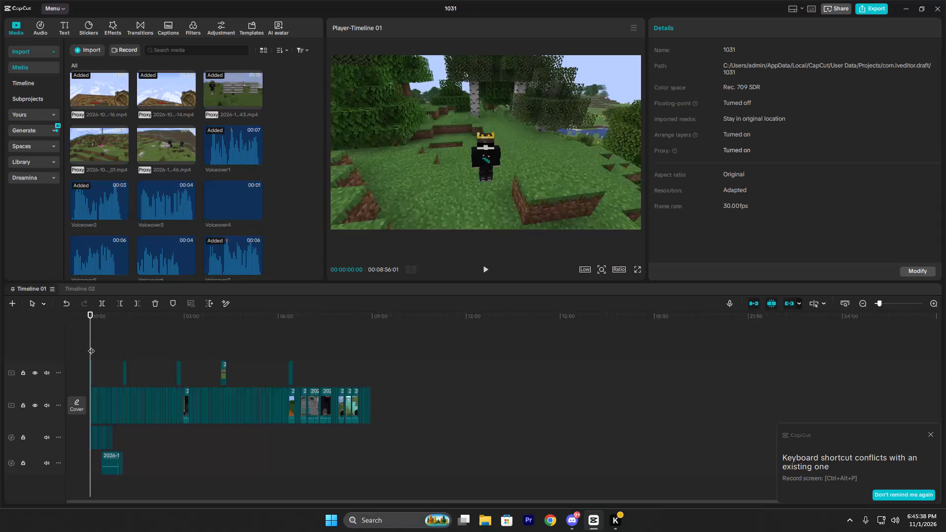
Play the timeline from about 00:06:15 and dismiss the keyboard shortcut conflict notification.
scroll(91, 346, up, 13)
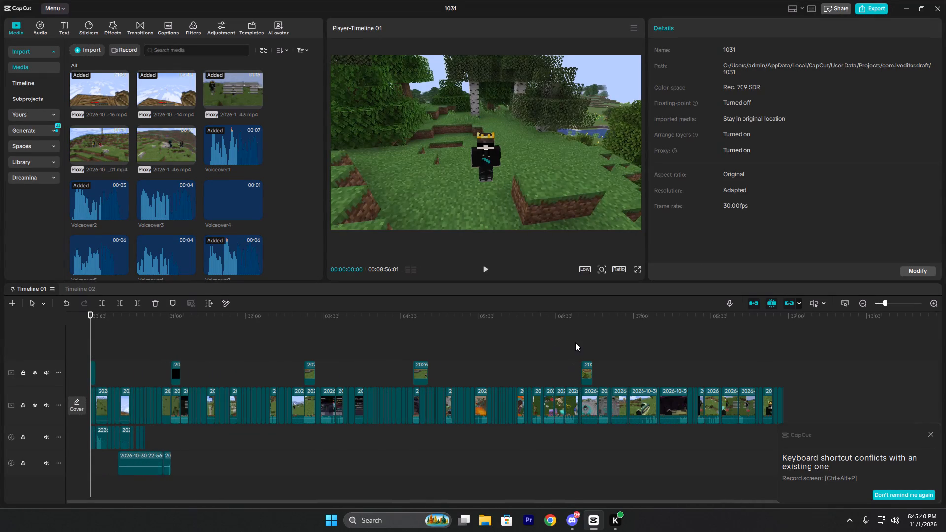
click(575, 342)
ctrl+scroll(575, 342, up, 4)
key(space)
ctrl+scroll(589, 348, up, 3)
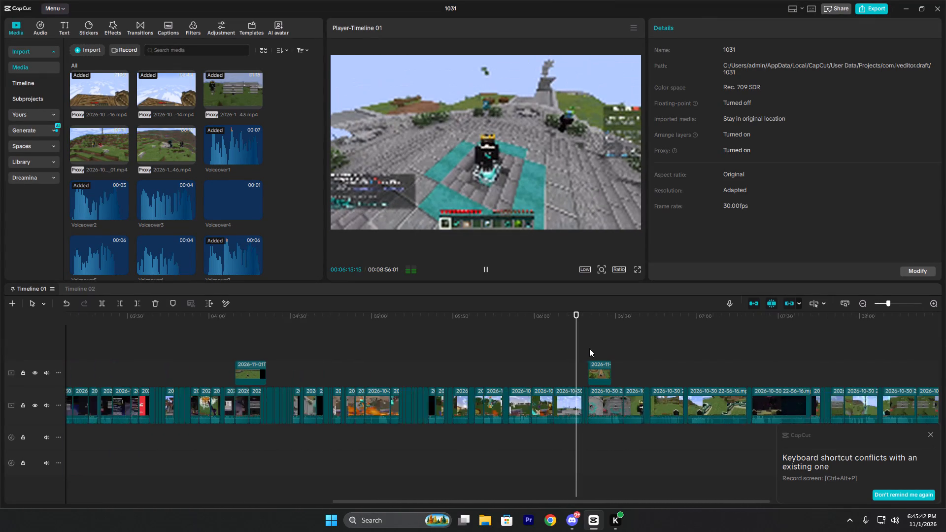
ctrl+scroll(589, 348, up, 2)
click(930, 434)
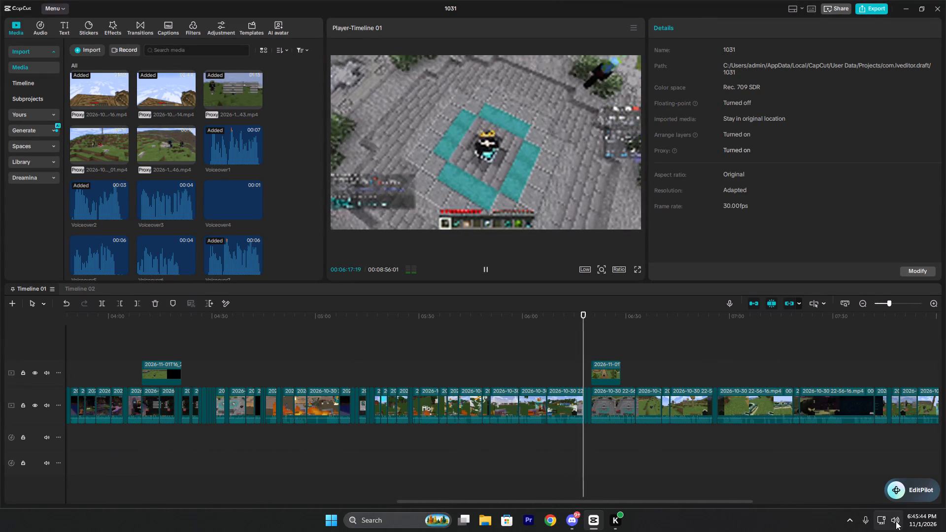
Lower Discord's volume to slightly above half in the system volume mixer.
click(896, 521)
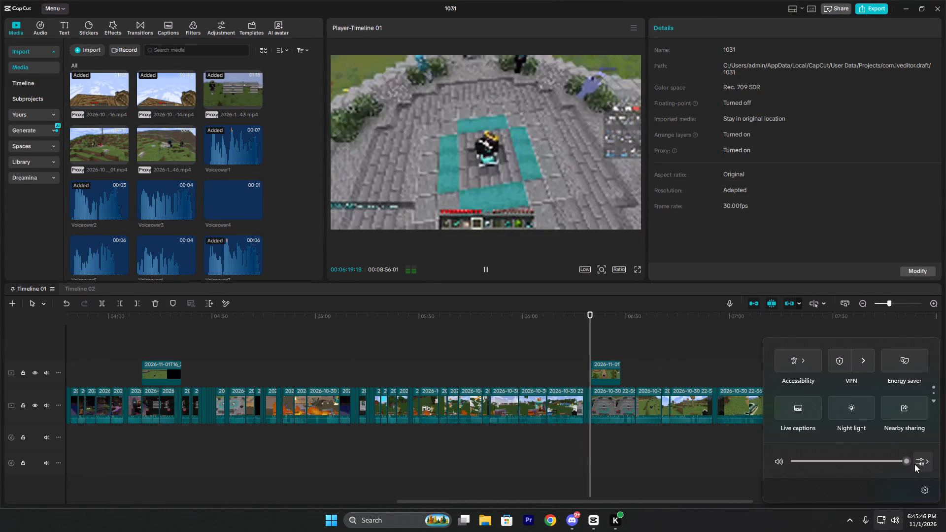
click(914, 464)
scroll(875, 439, down, 3)
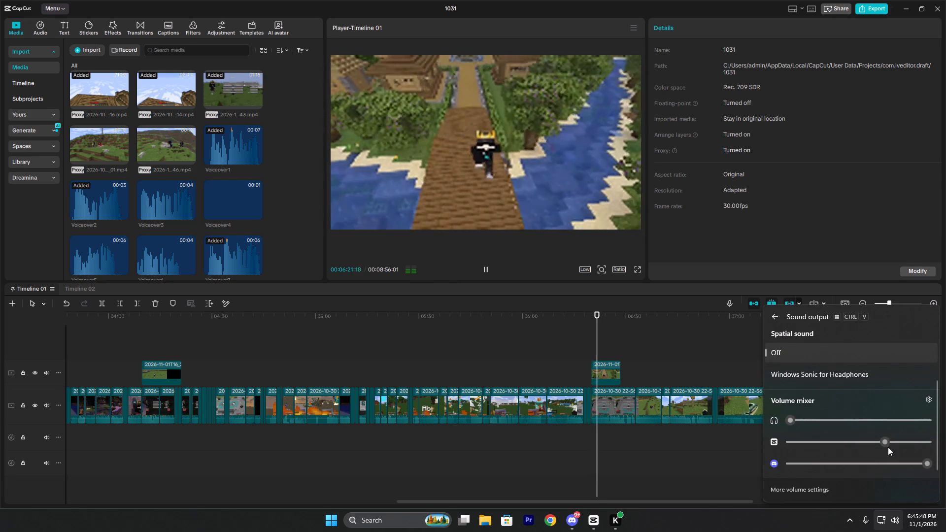
drag(888, 444, 935, 442)
drag(899, 464, 865, 464)
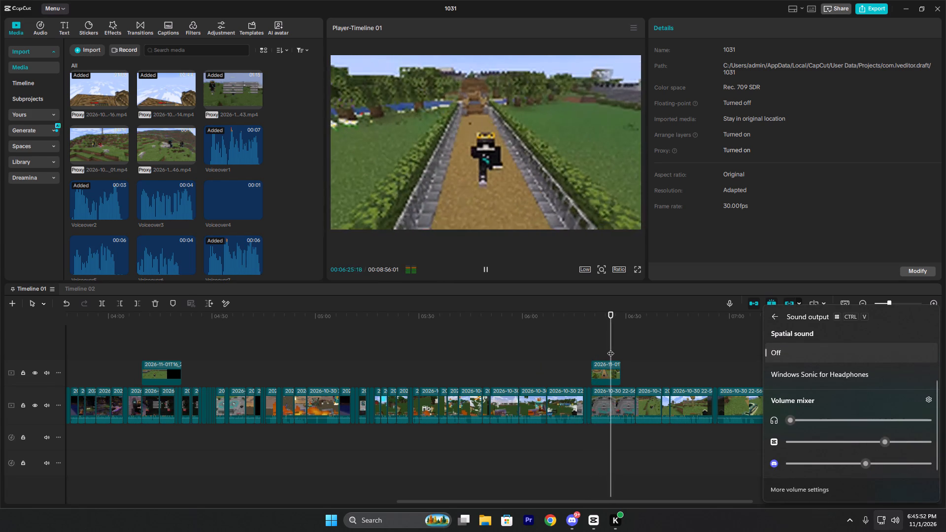
Place the 22-second clip 2026-11-01T16_14_21.mp4 on the overlay track directly after the existing overlay clip ending at about 00:06:28.
ctrl+scroll(610, 348, up, 2)
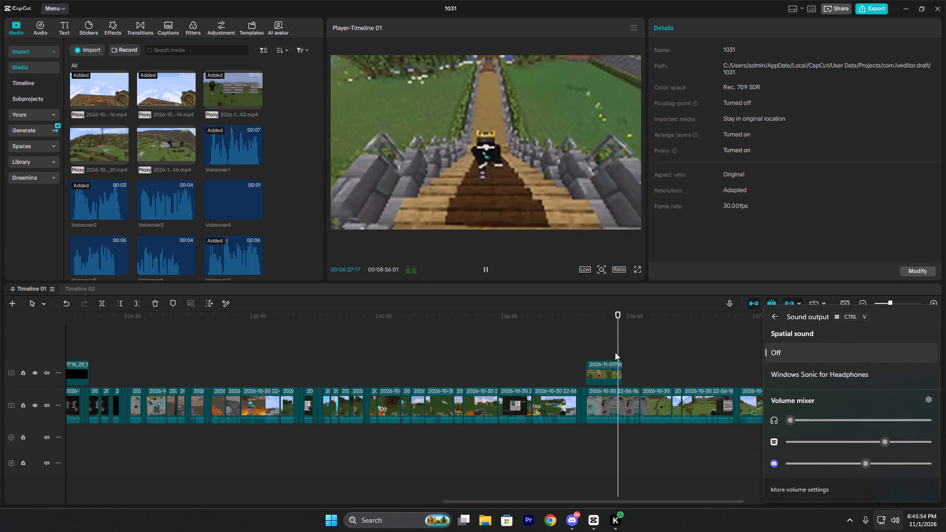
click(619, 350)
key(space)
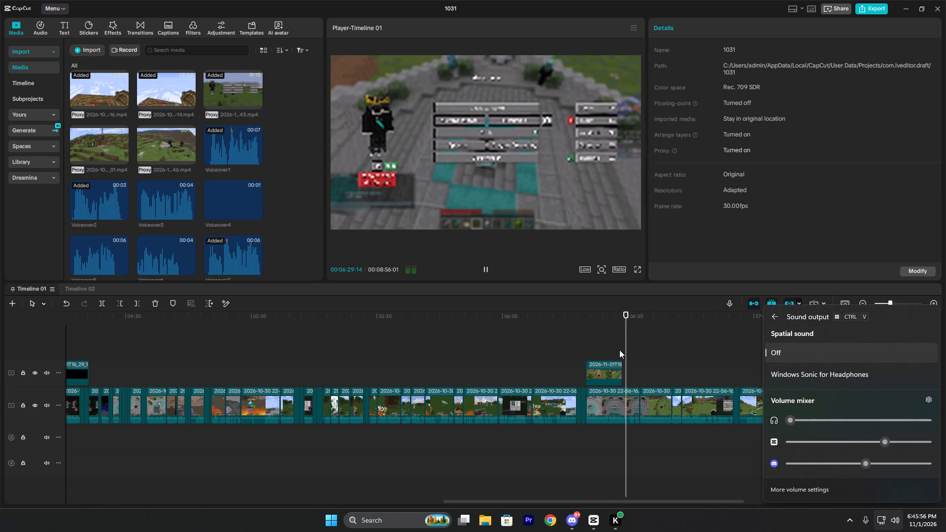
click(615, 371)
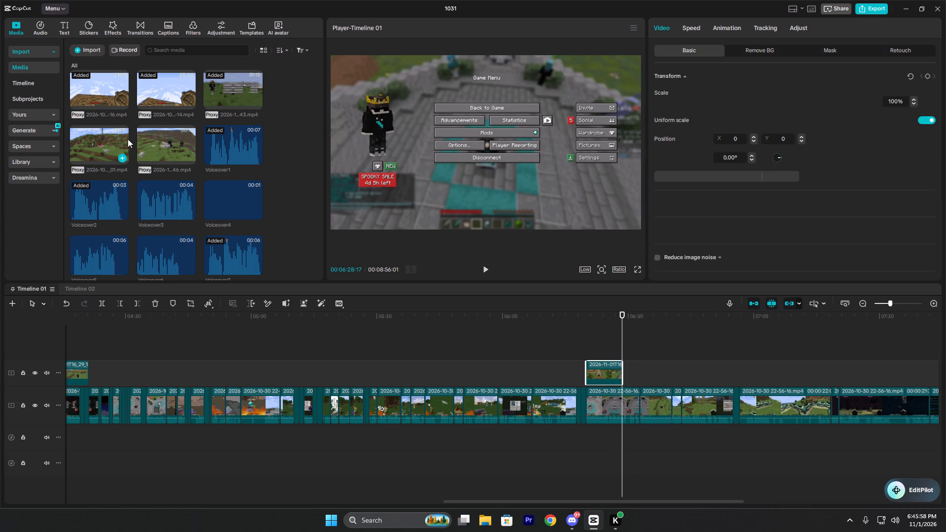
scroll(174, 189, down, 10)
drag(165, 187, 454, 262)
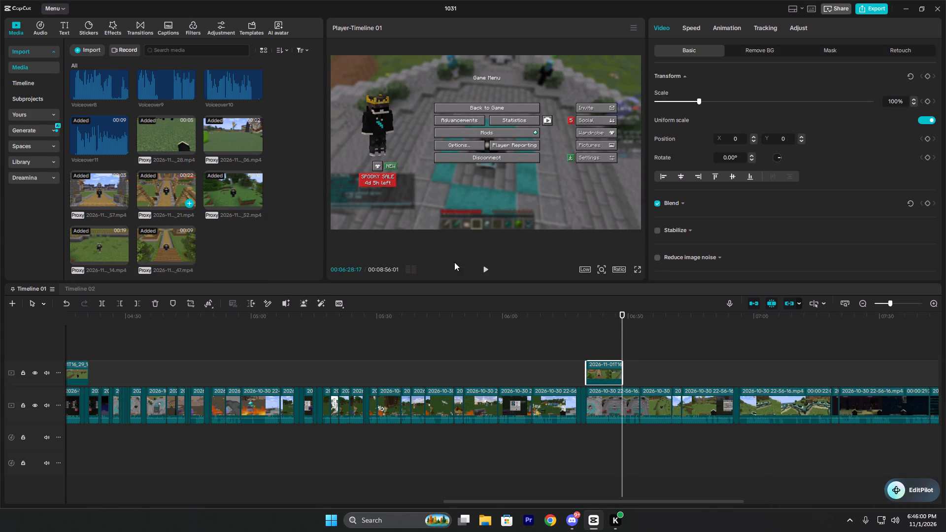
drag(454, 262, 623, 369)
Cut the added overlay clip at 00:06:32:25 and remove everything after that point.
click(634, 342)
drag(634, 342, 639, 342)
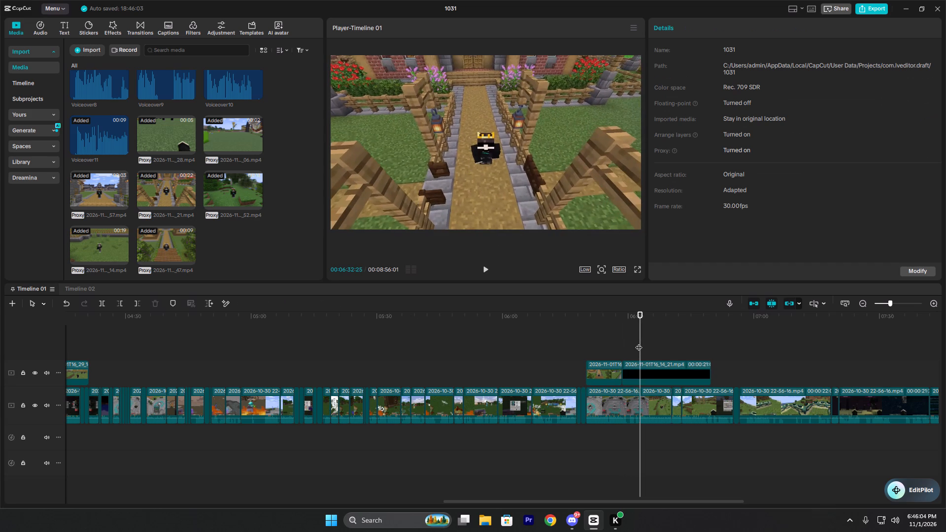
click(633, 373)
key(w)
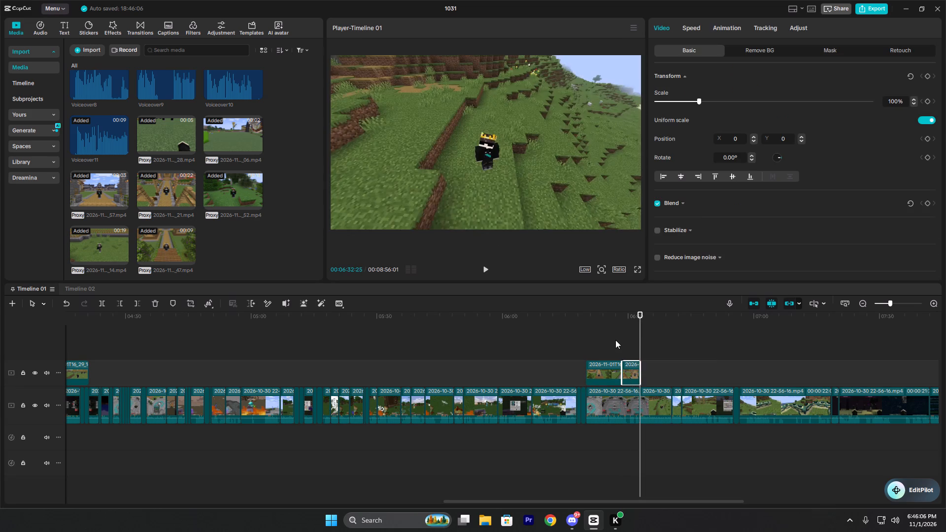
Play back the timeline from about 00:06:27 to check the transition between the two overlay clips.
click(615, 340)
key(space)
ctrl+scroll(641, 370, up, 2)
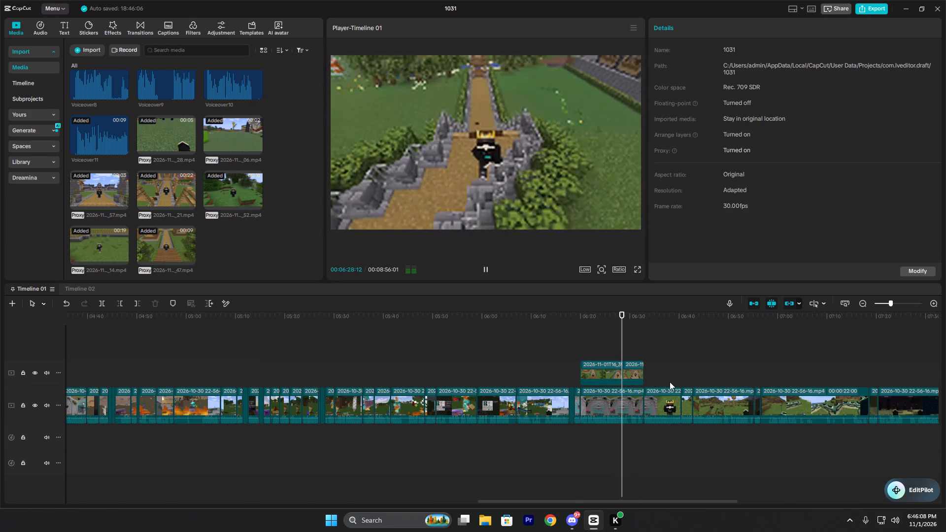
ctrl+scroll(671, 382, up, 3)
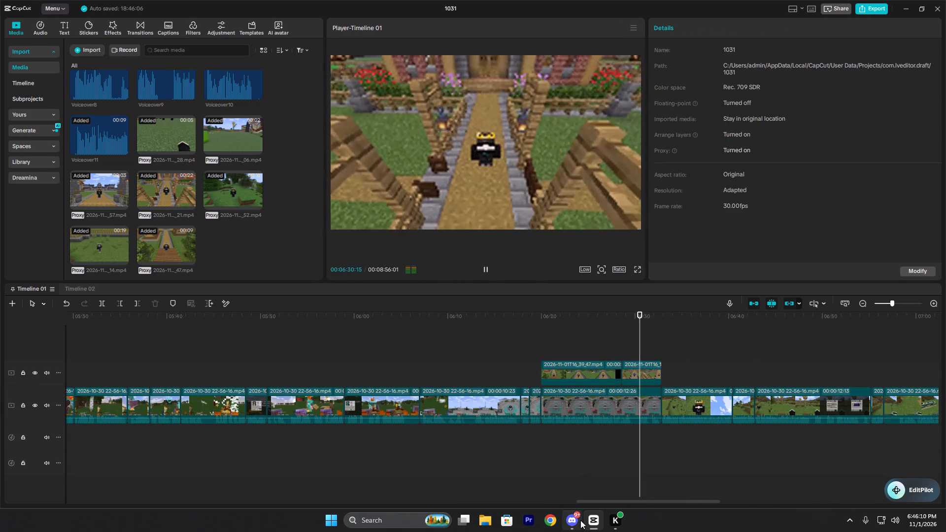
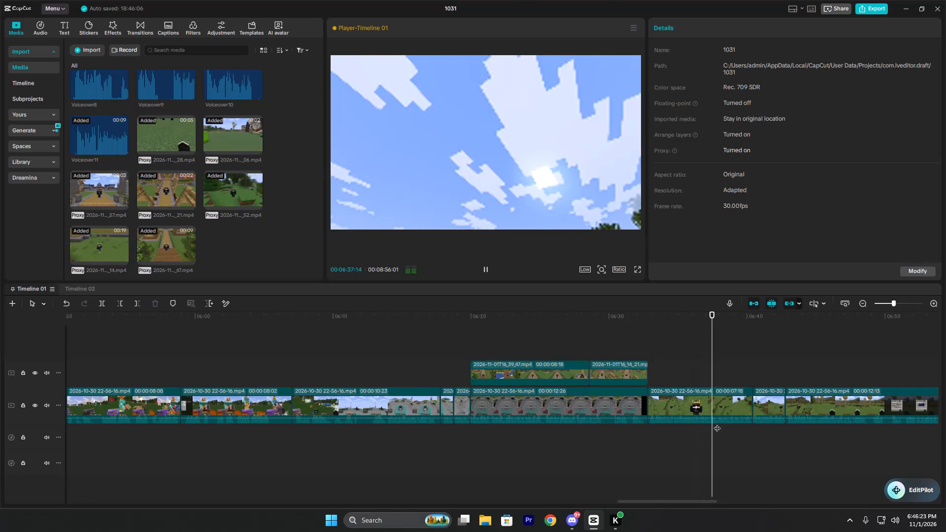
Review the main track from about 00:06:37 onward to locate the next section that needs overlay footage.
scroll(726, 423, down, 3)
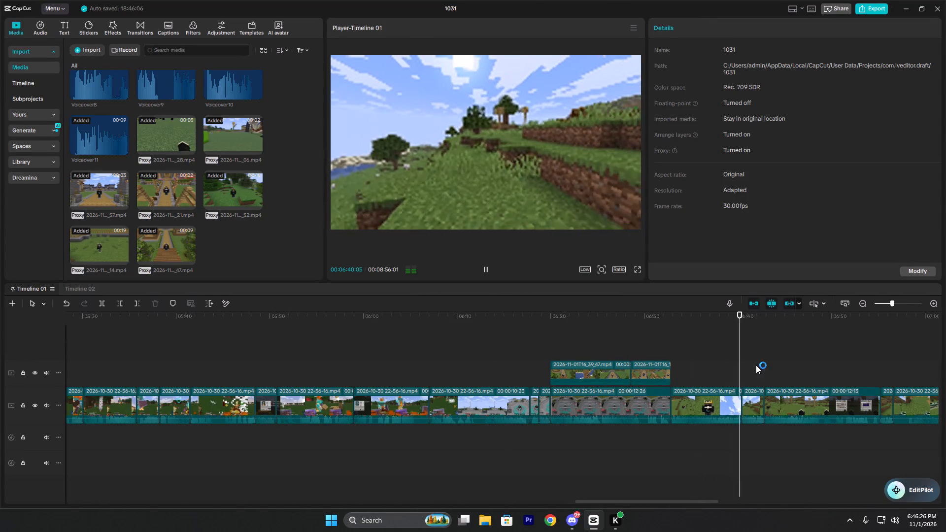
ctrl+scroll(785, 410, up, 3)
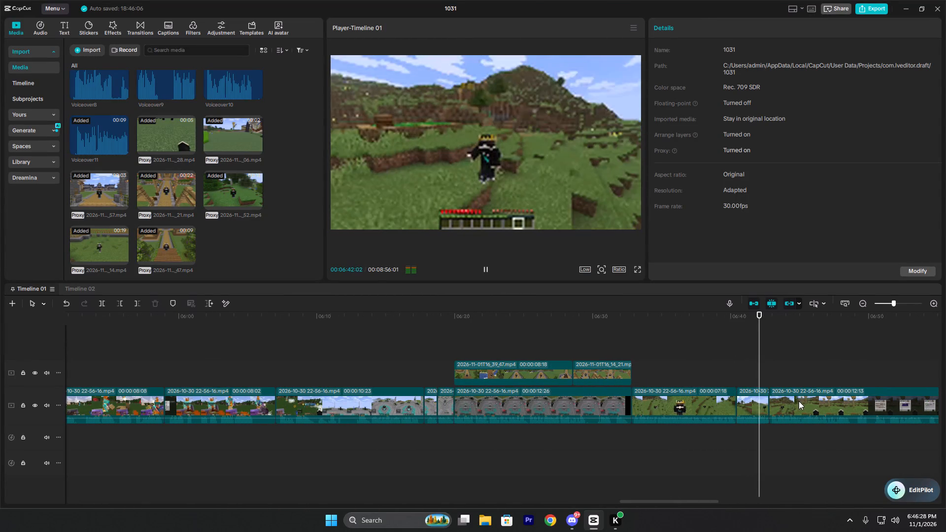
ctrl+scroll(807, 391, down, 4)
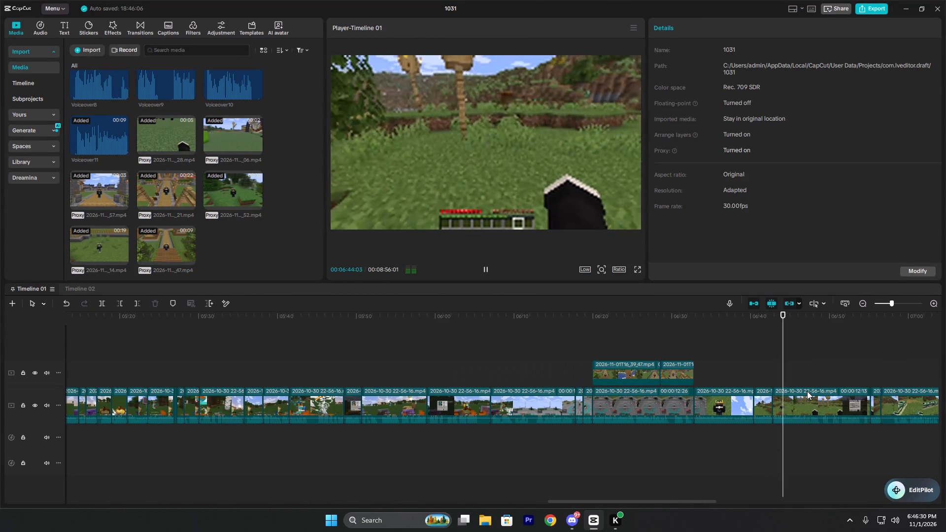
ctrl+scroll(800, 391, down, 6)
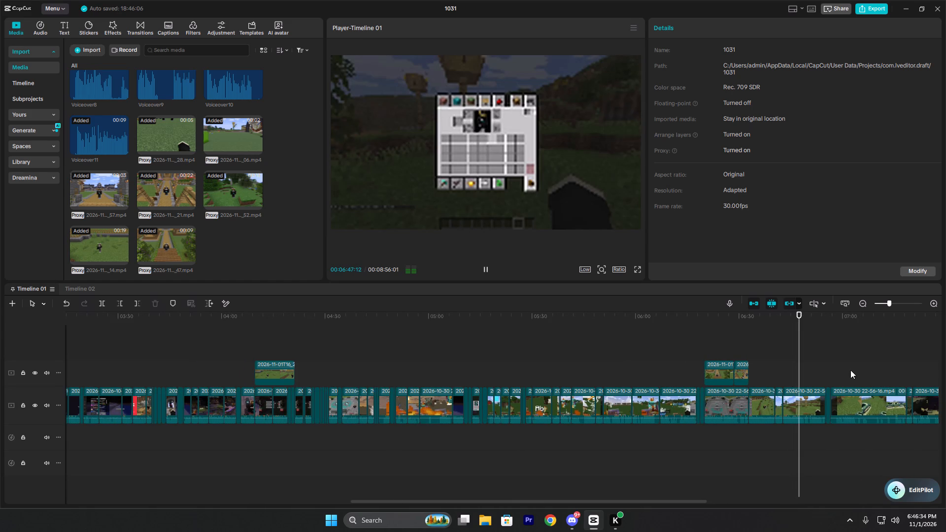
click(857, 368)
drag(857, 368, 936, 387)
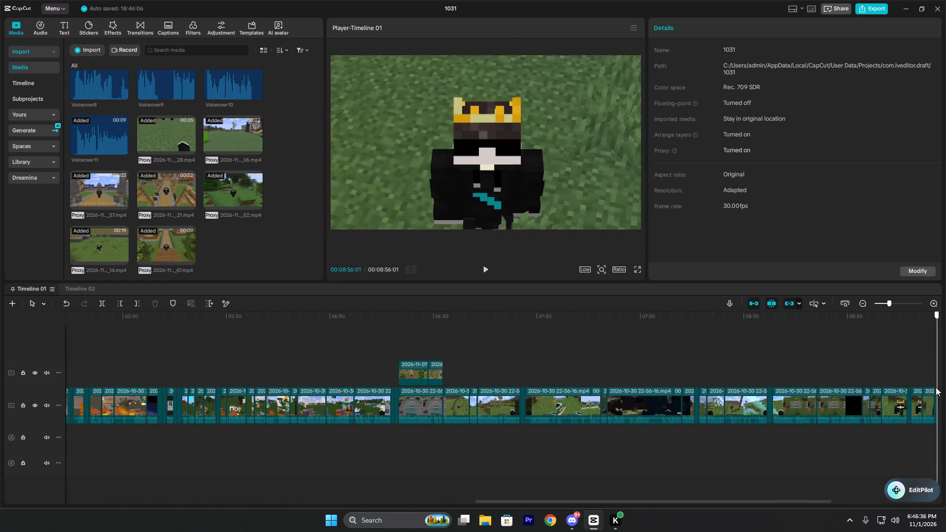
drag(936, 387, 643, 464)
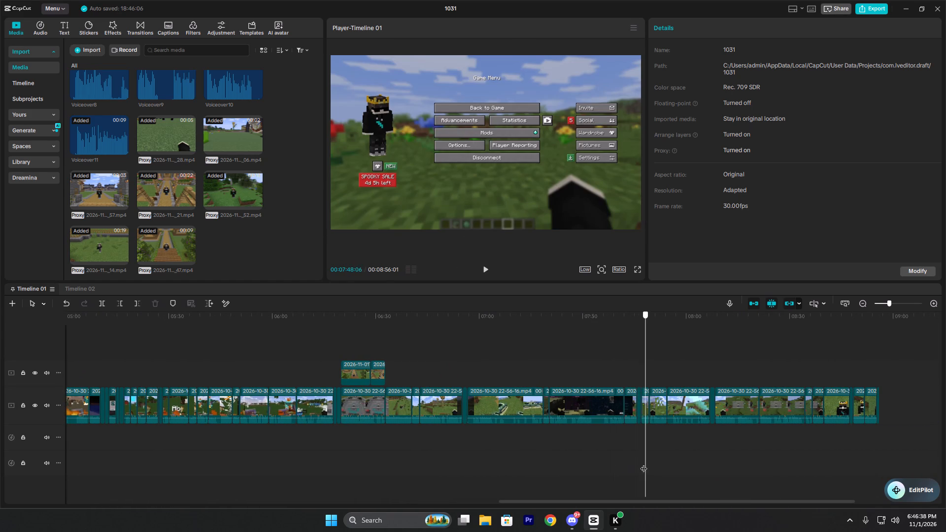
drag(643, 464, 627, 463)
key(space)
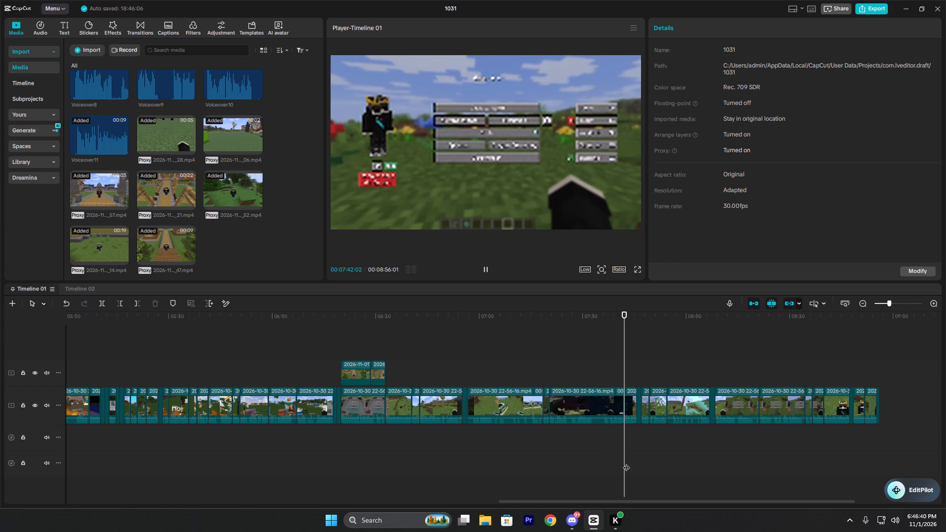
ctrl+scroll(626, 377, up, 4)
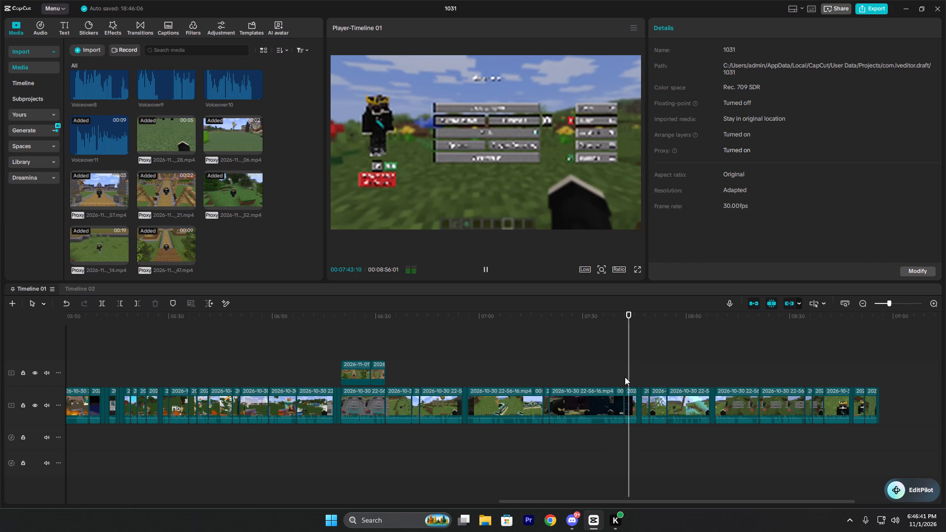
ctrl+scroll(625, 377, up, 10)
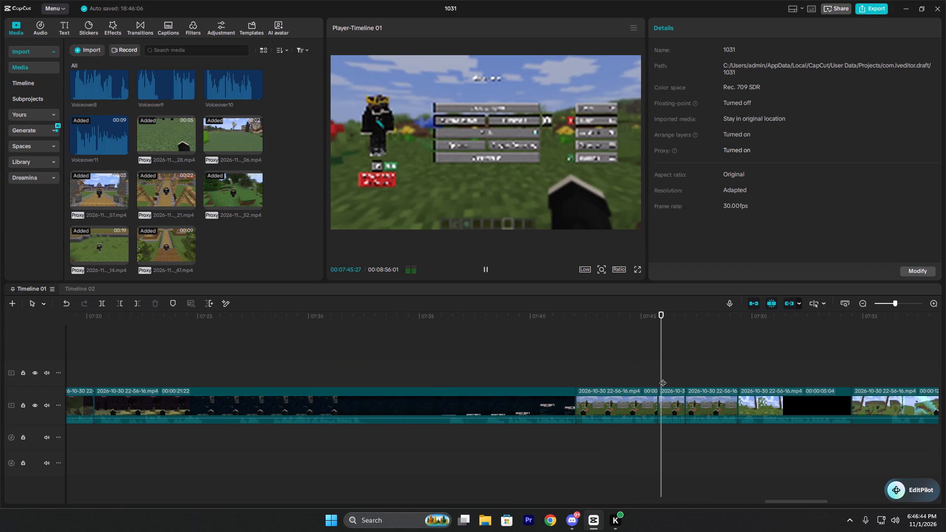
ctrl+scroll(663, 378, up, 3)
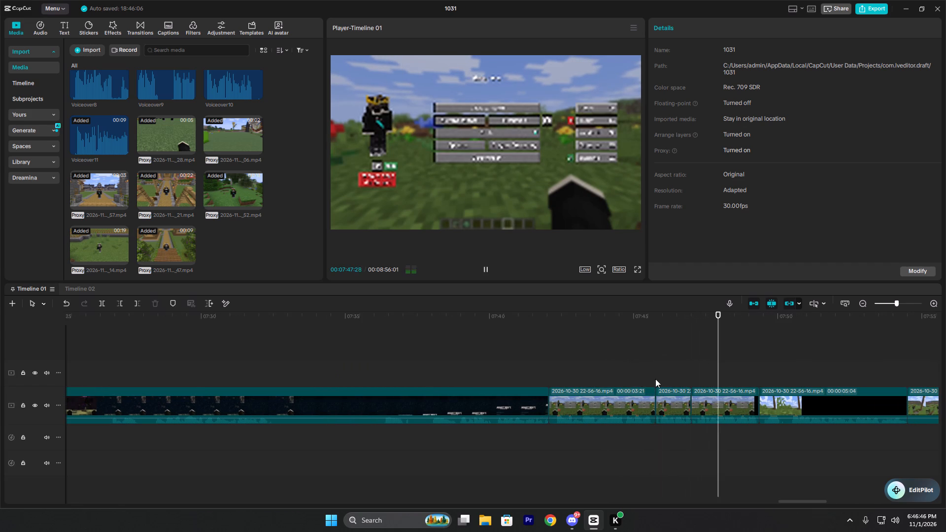
Place the 19-second clip 2026-11-01T16_29_14.mp4 on the overlay track starting at 00:07:42:02, above the paused game menu footage.
double_click(545, 365)
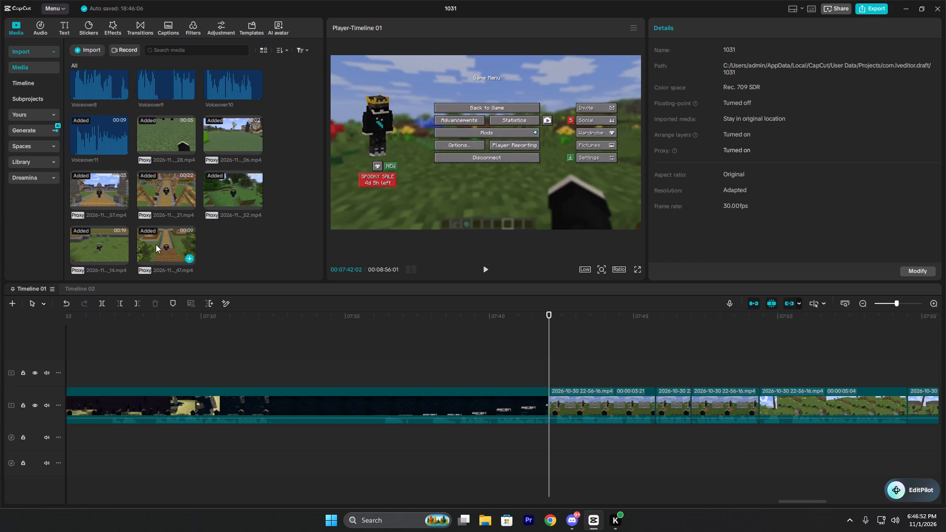
drag(99, 243, 155, 244)
drag(155, 244, 550, 364)
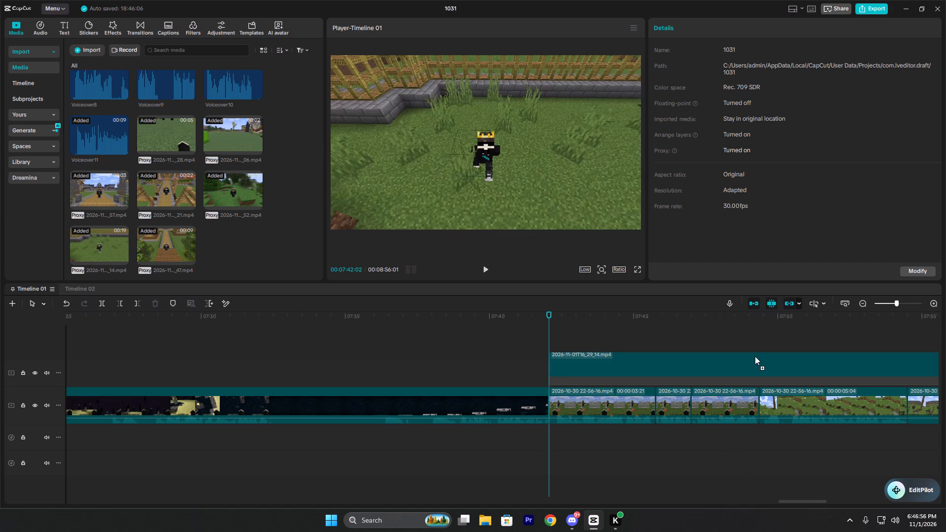
Cut the 2026-11-01T16_29_14.mp4 overlay clip at 00:07:49:11 and remove everything after that point.
click(756, 346)
click(756, 346)
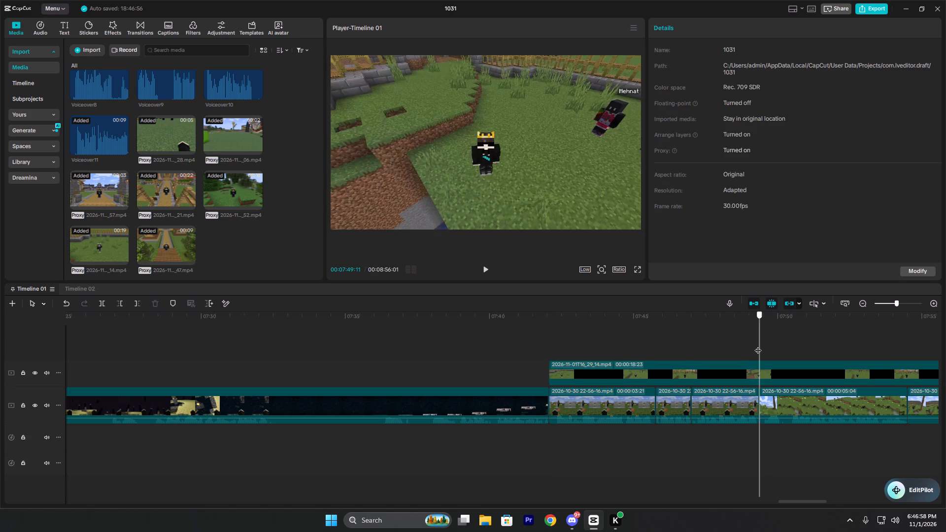
click(754, 368)
key(w)
Play back and scan the main track from about 00:07:49 to the end for further sections to cover.
key(space)
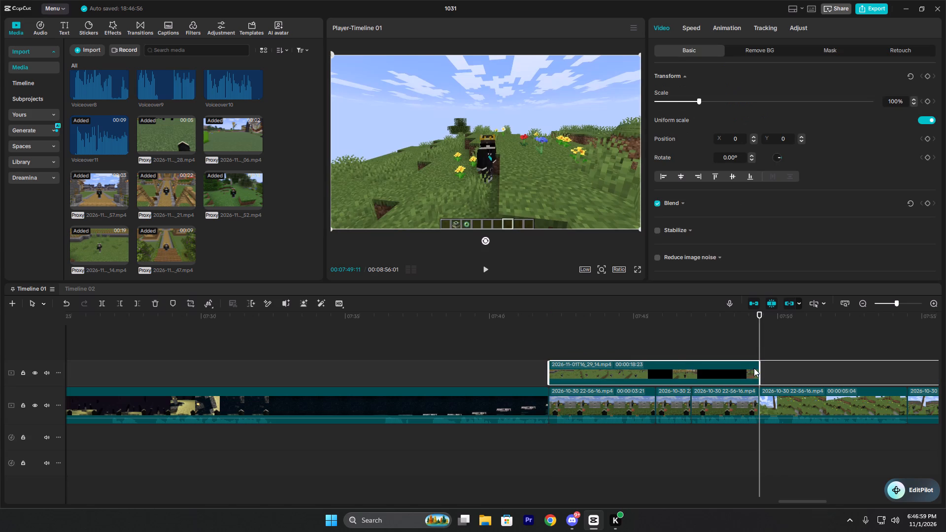
ctrl+scroll(793, 379, down, 9)
ctrl+scroll(832, 373, down, 6)
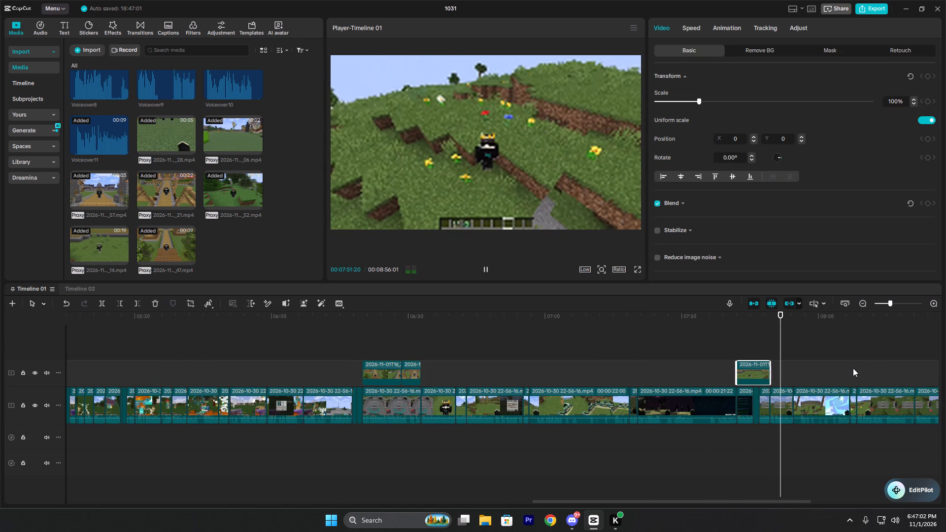
click(853, 368)
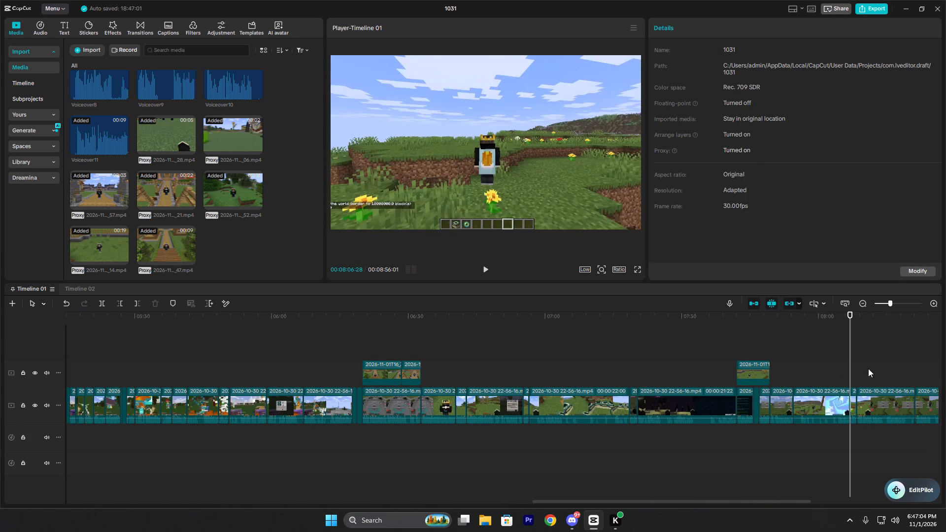
click(899, 371)
key(space)
ctrl+scroll(872, 377, down, 4)
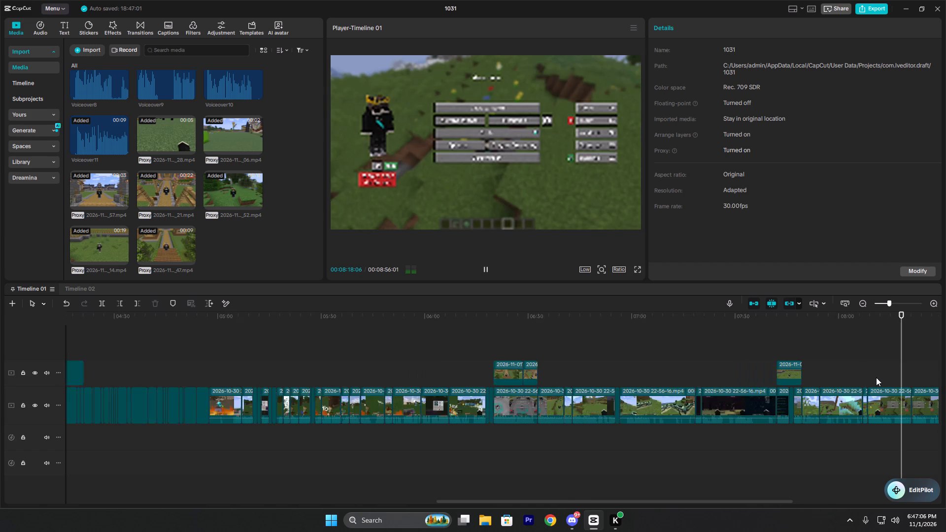
ctrl+scroll(889, 379, up, 11)
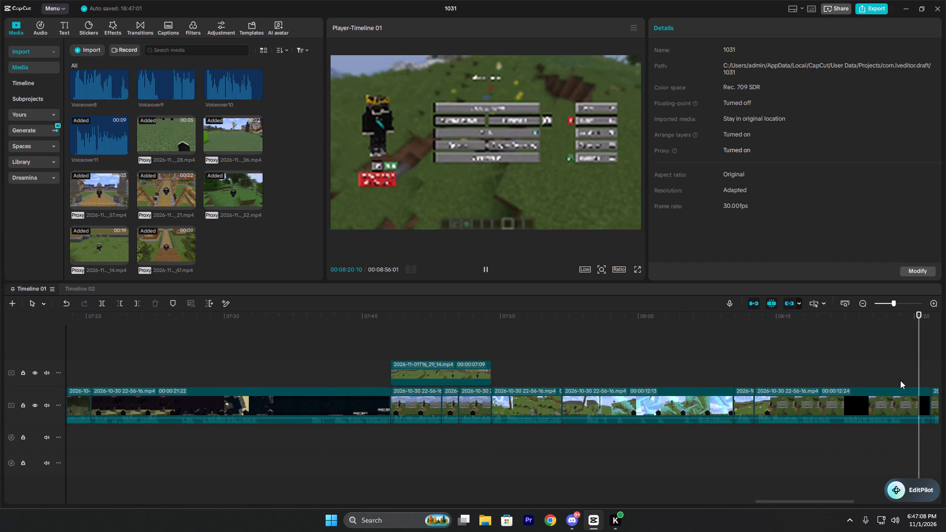
ctrl+scroll(901, 380, up, 3)
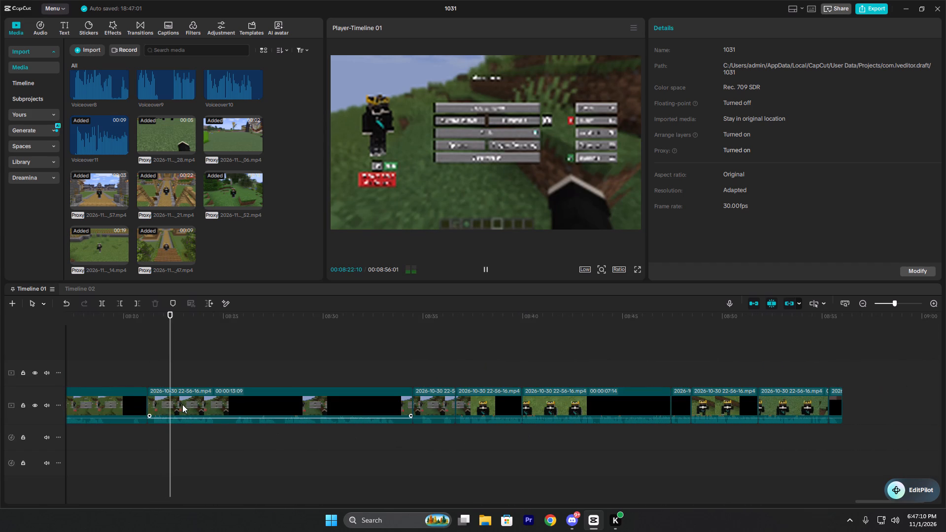
Place the clip 2026-11-01T16_24_52.mp4 on the overlay track starting at 00:08:08:12, where the next game menu section begins.
click(122, 382)
drag(122, 382, 178, 373)
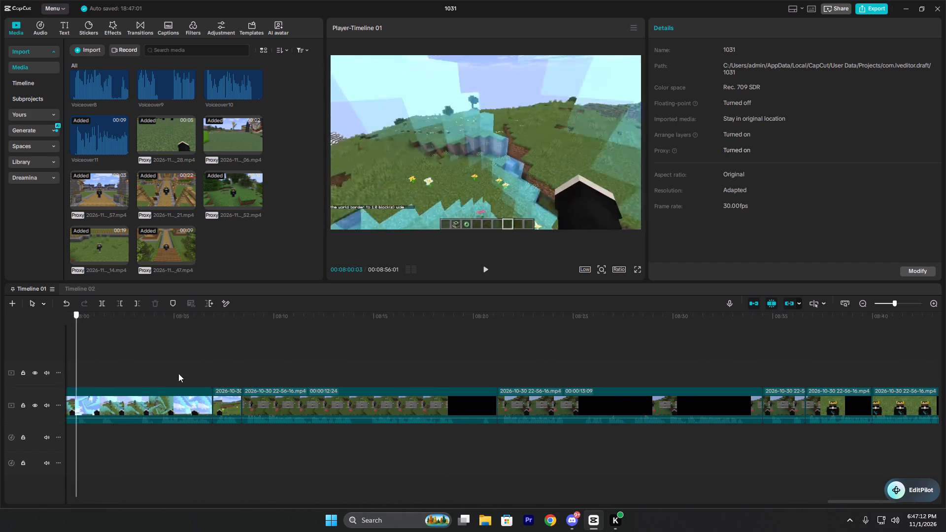
drag(178, 373, 243, 380)
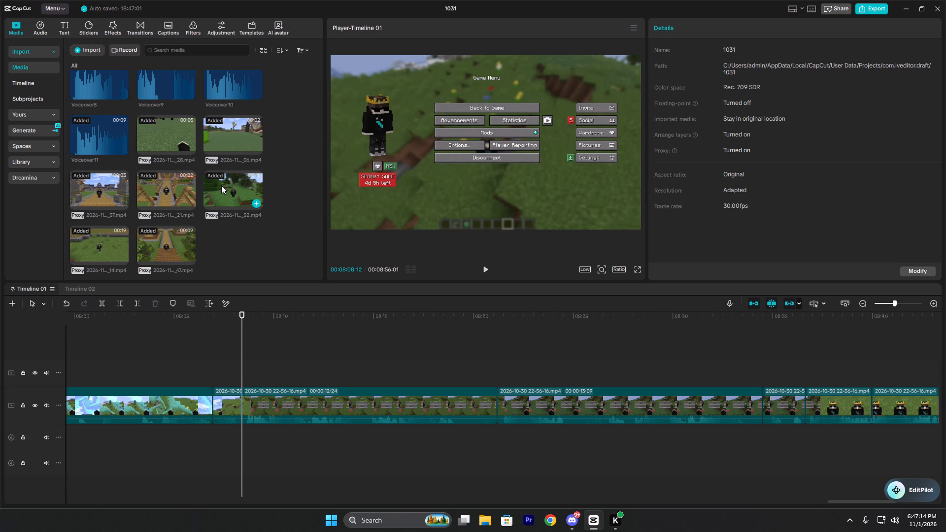
drag(231, 188, 265, 313)
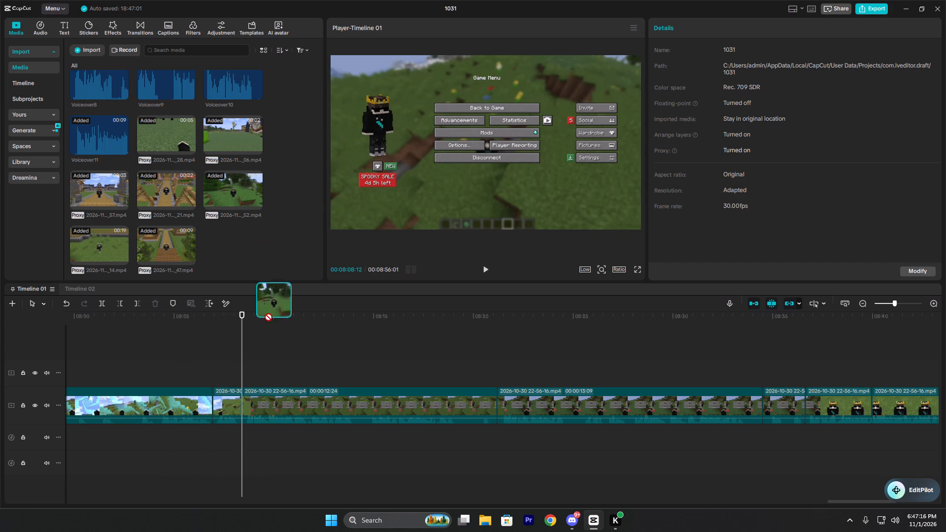
drag(265, 313, 243, 363)
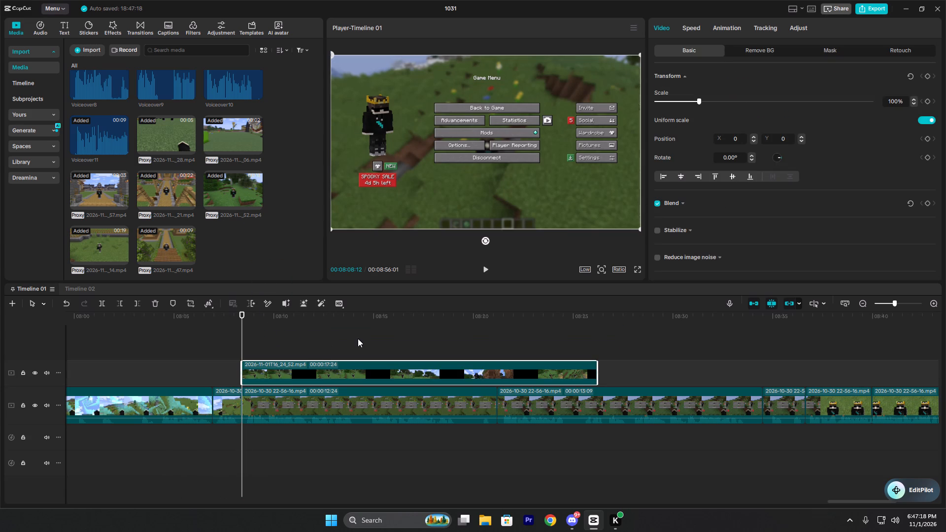
Play through the 2026-11-01T16_24_52.mp4 overlay clip, cut it at 00:08:21:06 and remove everything after that point.
key(space)
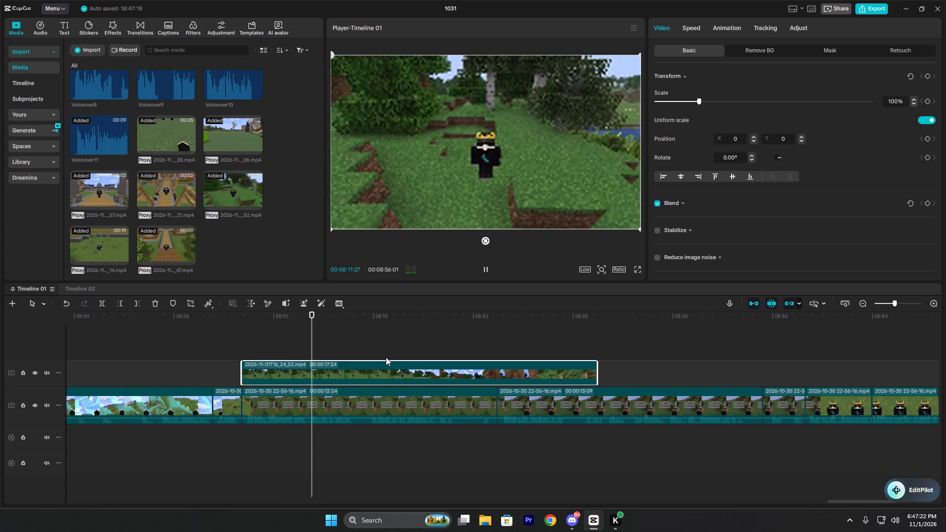
ctrl+scroll(385, 377, up, 3)
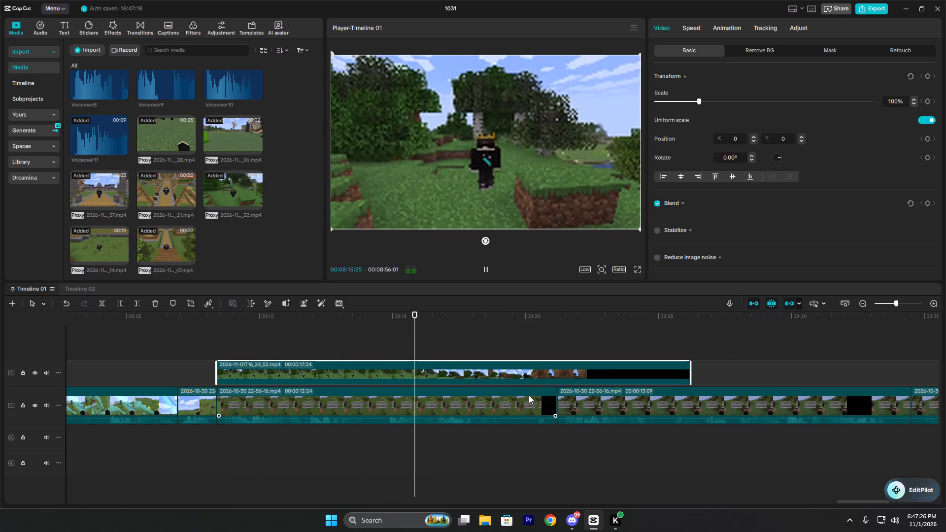
scroll(521, 396, down, 6)
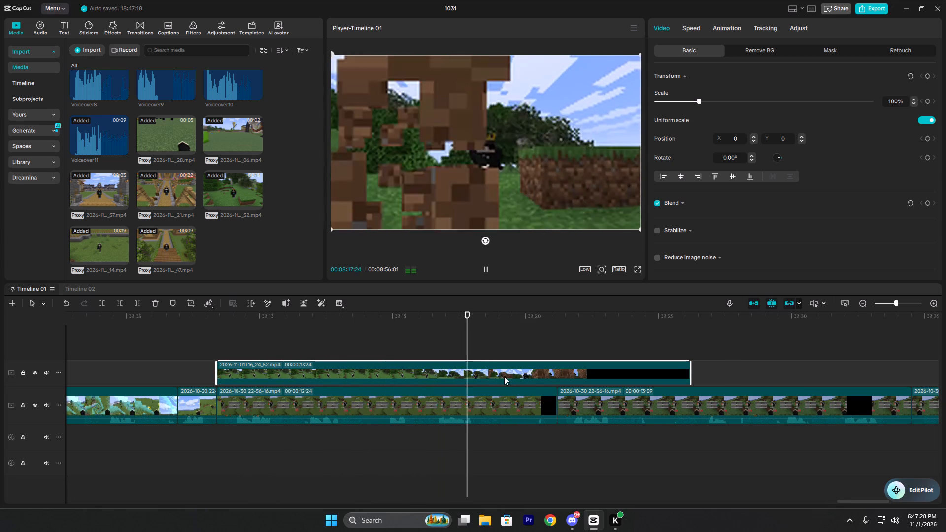
scroll(506, 376, down, 5)
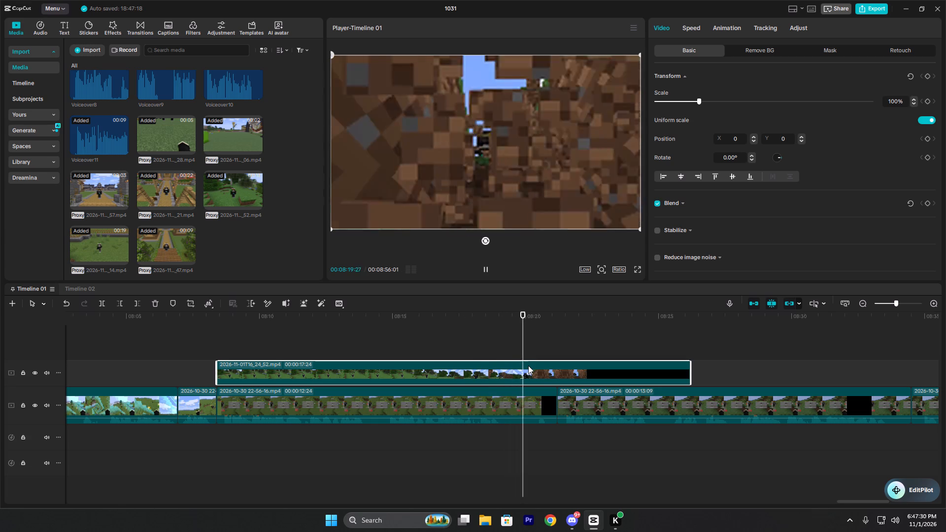
double_click(551, 344)
click(556, 363)
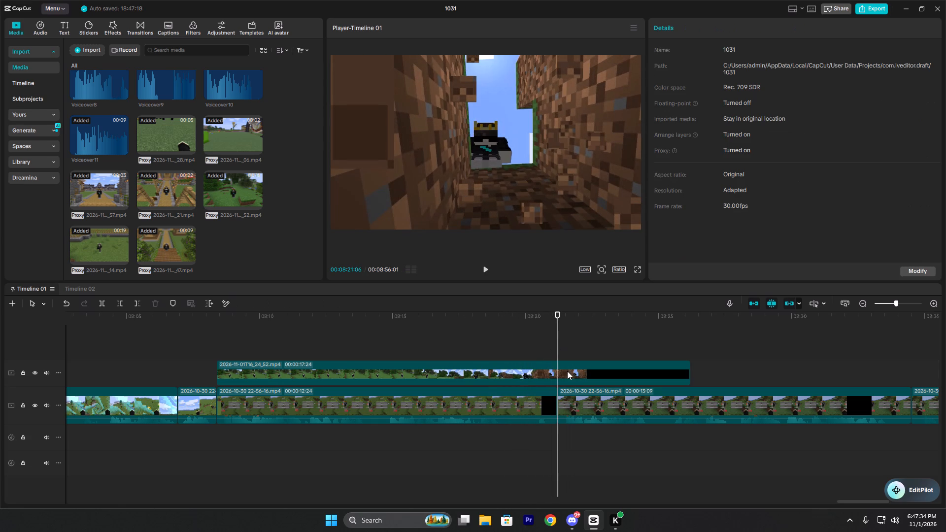
key(w)
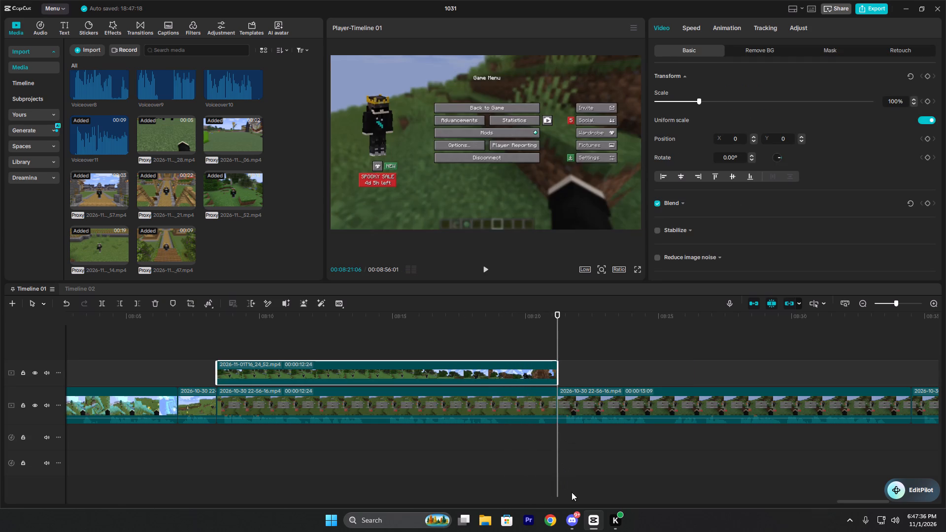
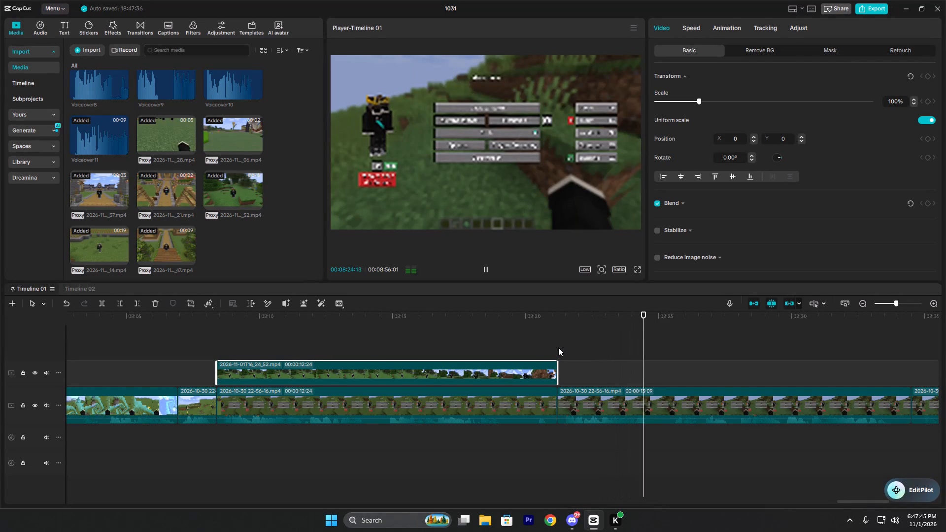
Place the clip 2026-11-01T16_29_14.mp4 on the overlay track at 00:08:21:06, directly after the 2026-11-01T16_24_52.mp4 clip.
click(559, 346)
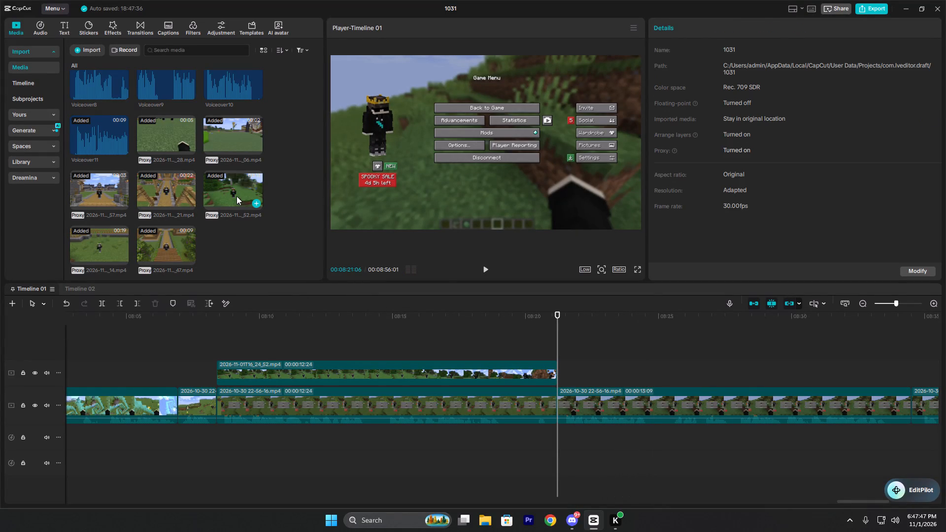
click(223, 181)
click(159, 242)
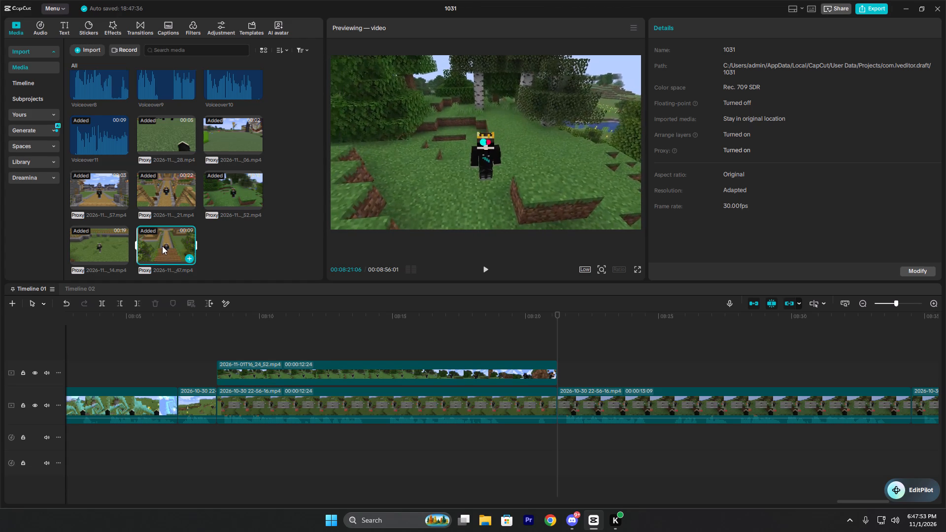
ctrl+scroll(616, 407, down, 7)
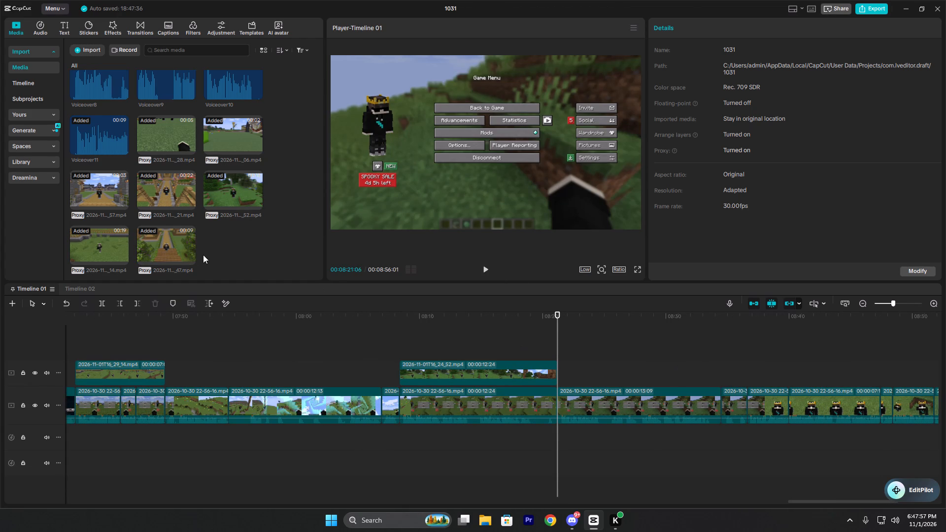
drag(171, 248, 202, 217)
drag(97, 235, 530, 335)
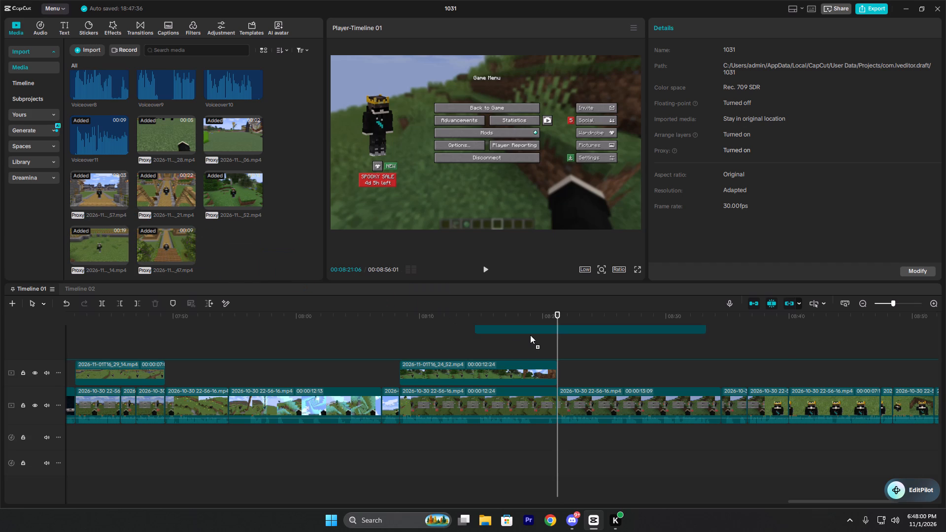
drag(530, 335, 556, 365)
Play through the newly placed 2026-11-01T16_29_14.mp4 overlay clip, cut it at 00:08:36:19 and remove everything after that point.
key(space)
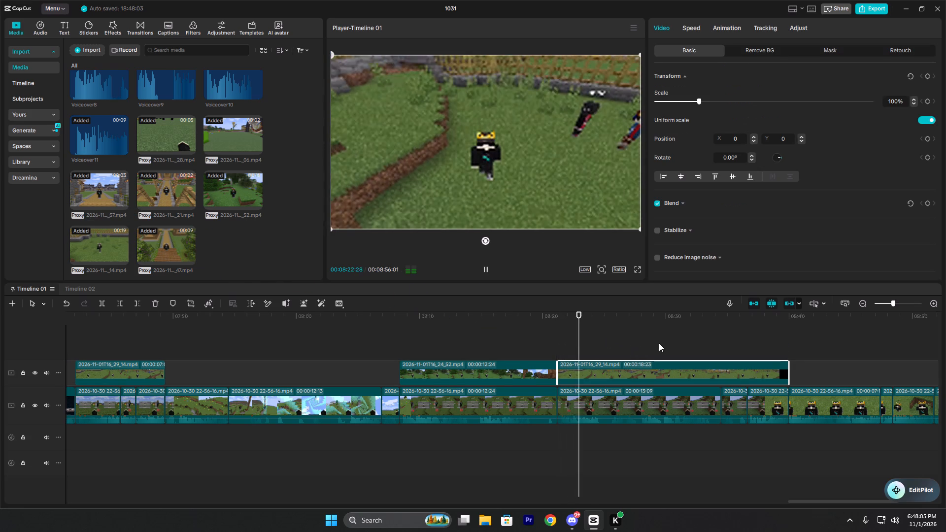
ctrl+scroll(803, 431, down, 5)
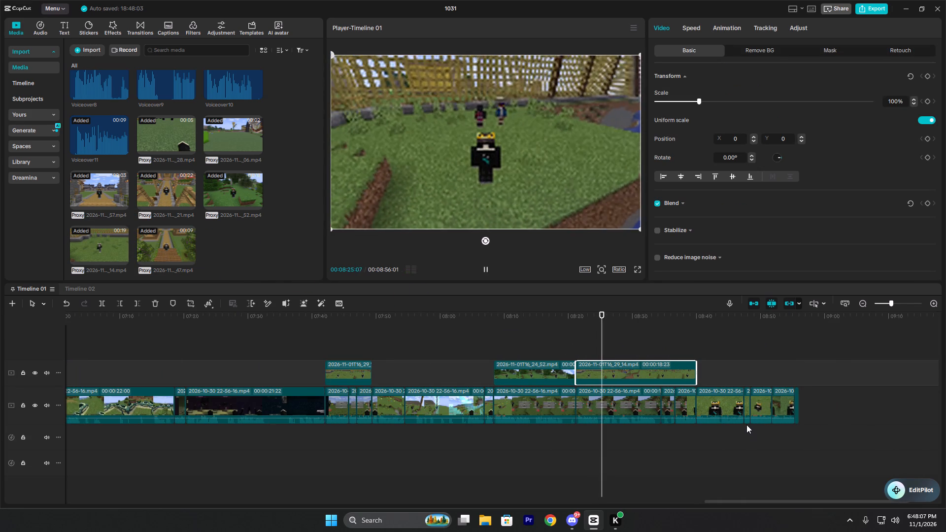
ctrl+scroll(703, 423, up, 6)
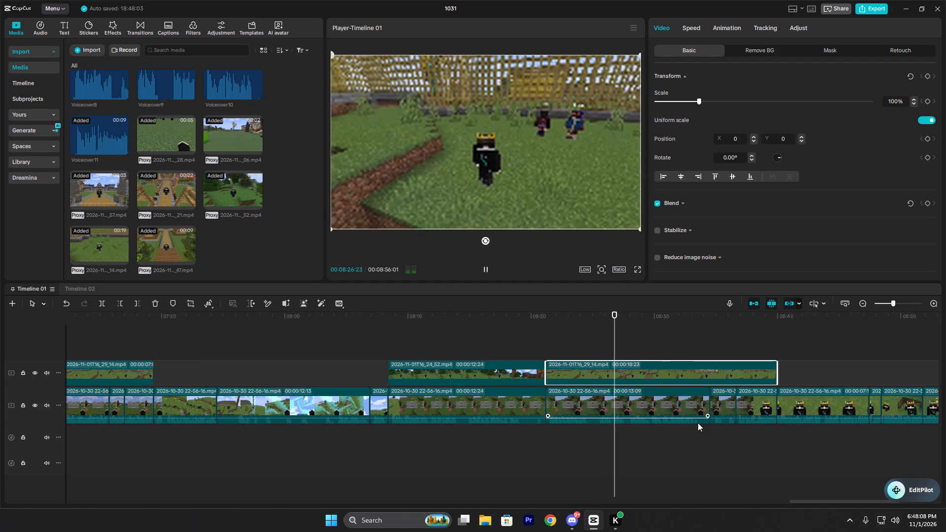
ctrl+scroll(739, 367, up, 3)
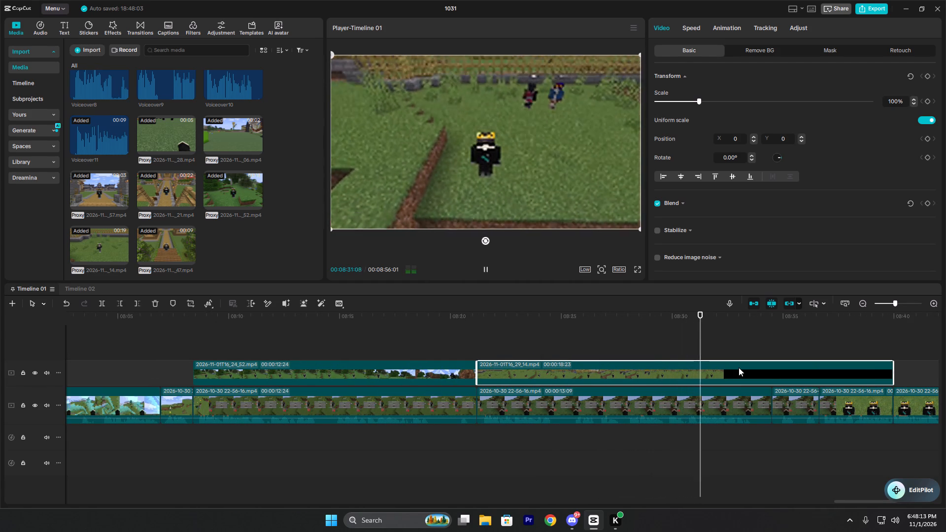
scroll(739, 367, down, 4)
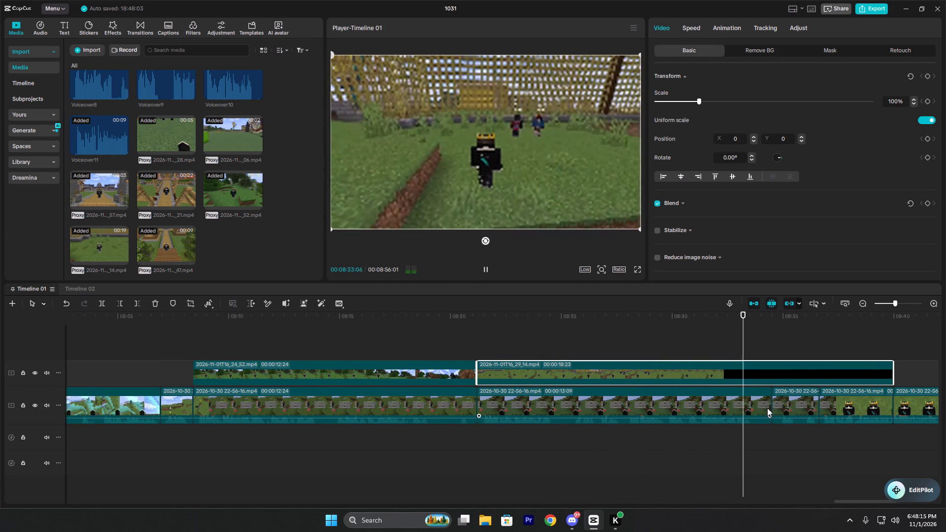
ctrl+scroll(772, 405, down, 3)
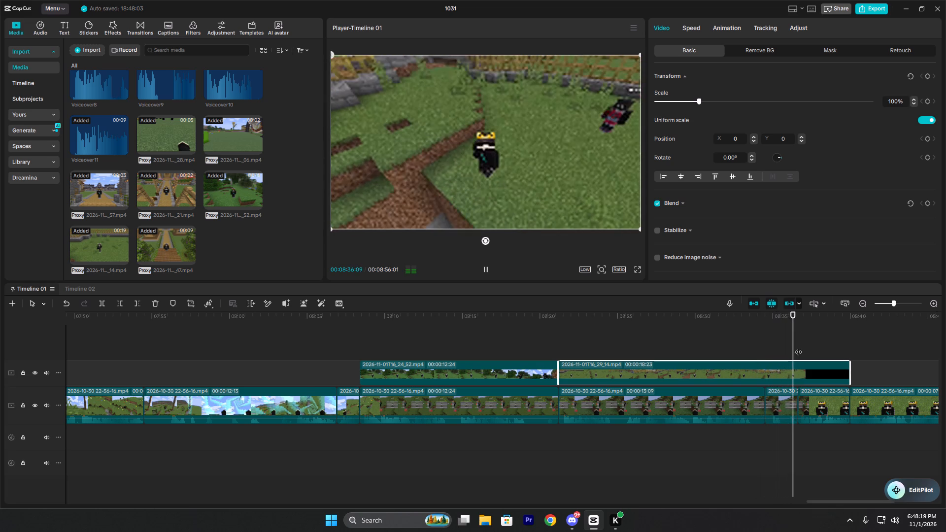
double_click(795, 346)
click(799, 372)
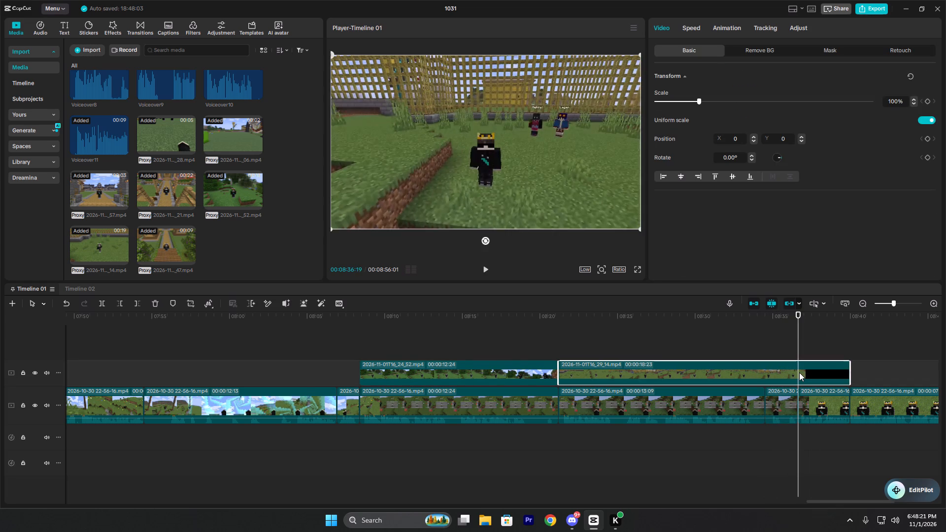
text(w)
Check playback just past the last overlay clip and move the playhead back toward the beginning of the timeline.
key(space)
ctrl+scroll(945, 432, down, 9)
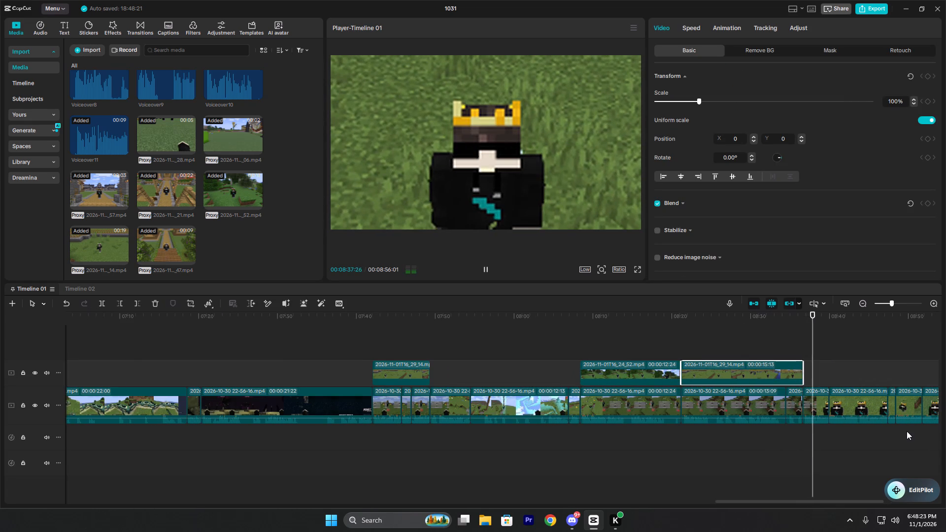
ctrl+scroll(900, 426, down, 5)
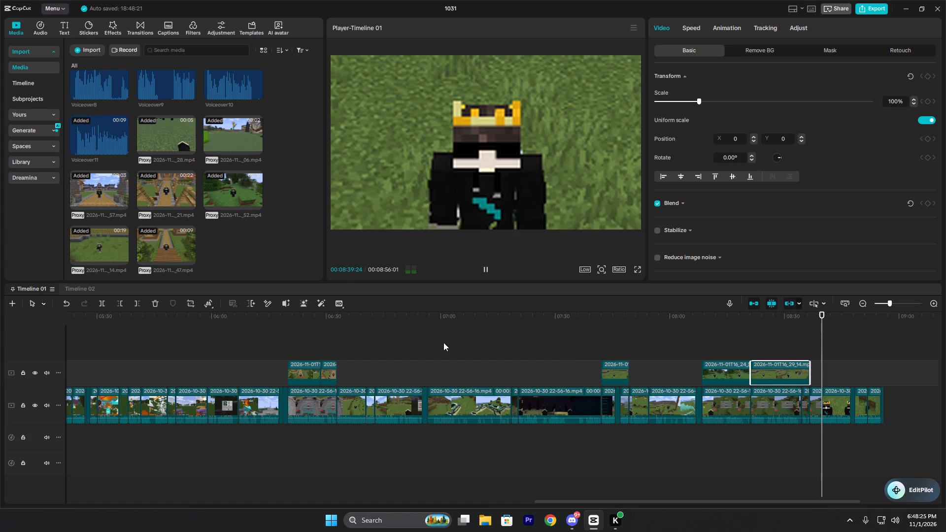
click(448, 342)
drag(448, 342, 0, 446)
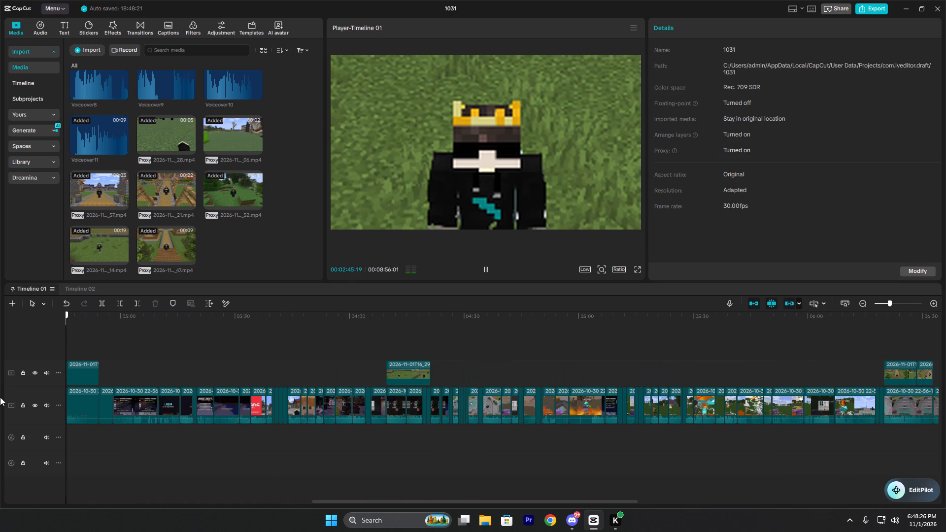
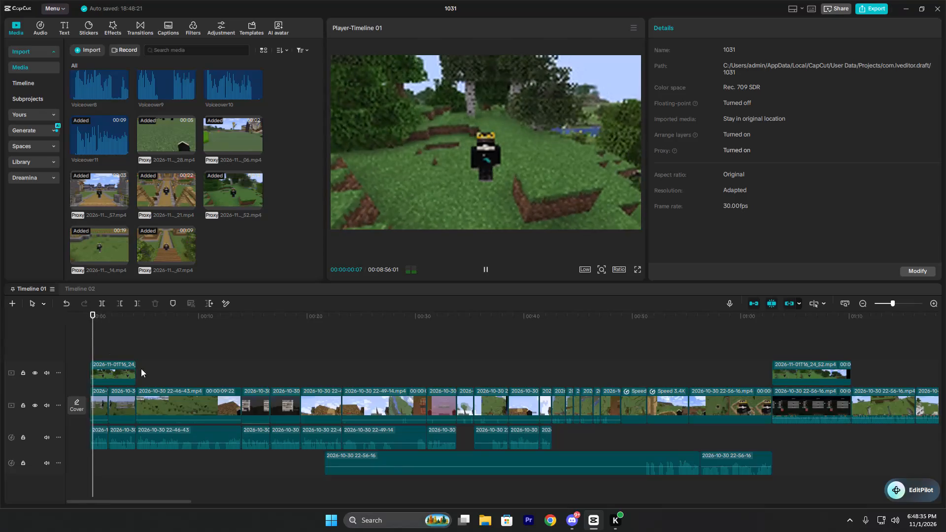
Spot-check playback from the opening clips to the section after the second overlay clip, around 00:01:14.
ctrl+scroll(171, 379, down, 2)
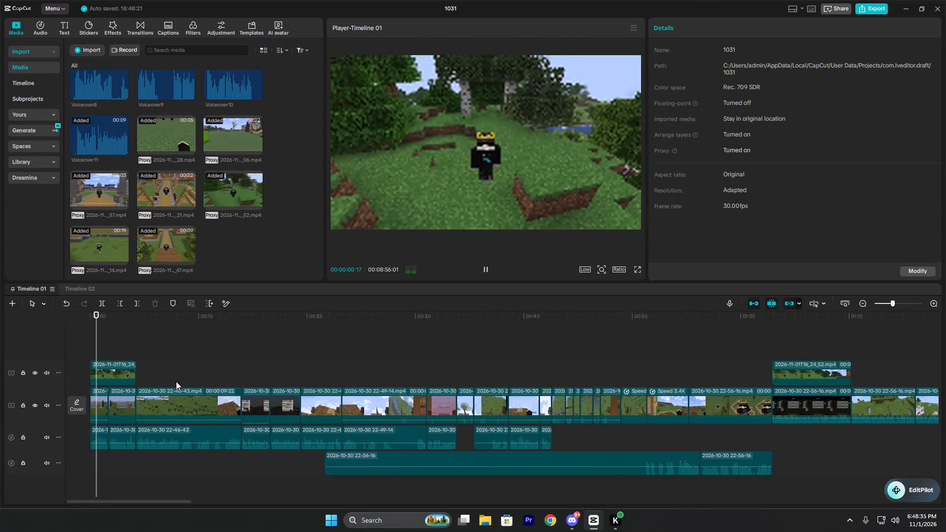
ctrl+scroll(176, 381, down, 3)
ctrl+scroll(507, 423, down, 4)
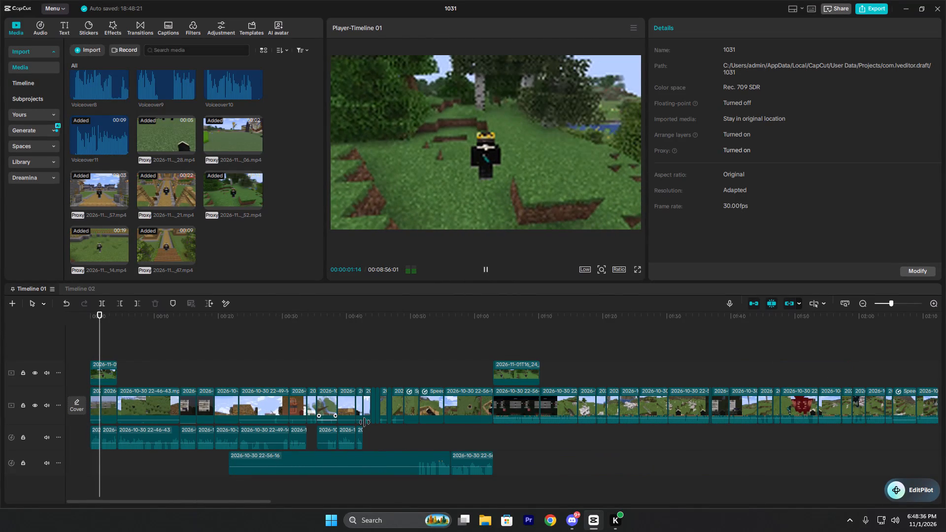
click(366, 346)
key(space)
key(space)
ctrl+scroll(389, 374, up, 4)
ctrl+scroll(757, 389, down, 2)
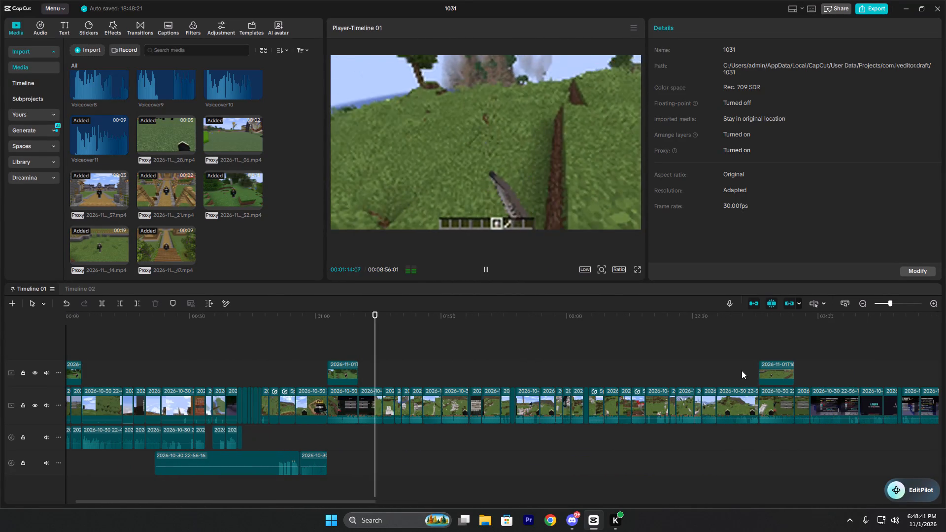
Set the volume of the main-track menu clips from about 00:02:59 onward to 11.2 dB.
click(817, 361)
drag(844, 437, 928, 416)
click(694, 33)
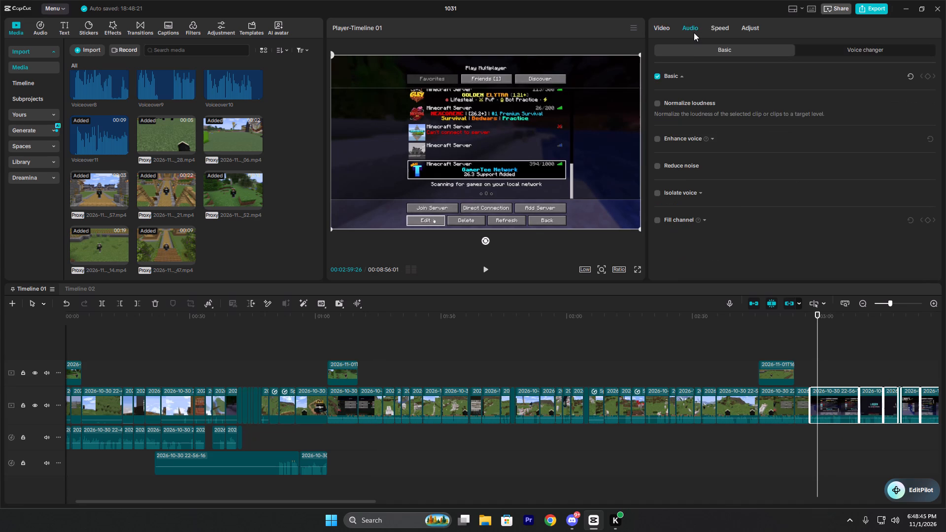
click(844, 101)
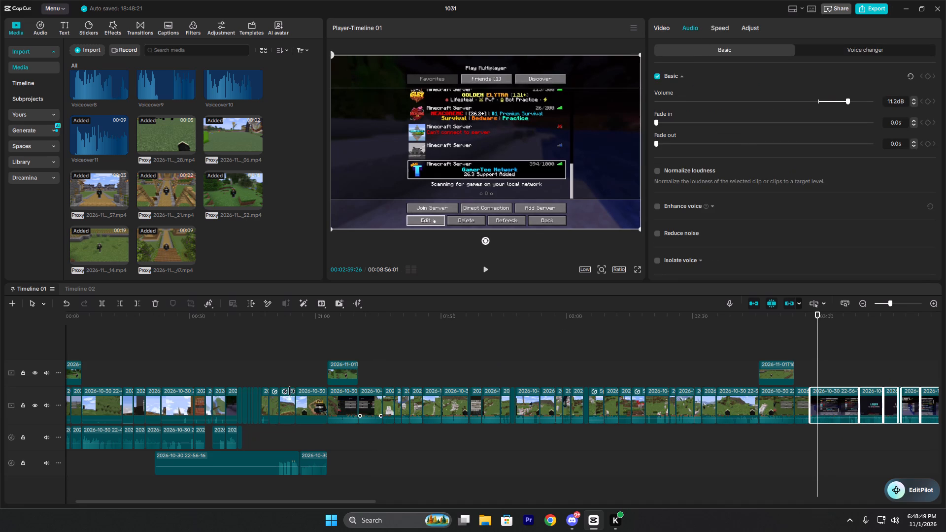
Play the first second of the timeline, then set the volume of every clip on both audio tracks except the first to 5.7 dB.
click(214, 363)
drag(214, 363, 0, 411)
key(space)
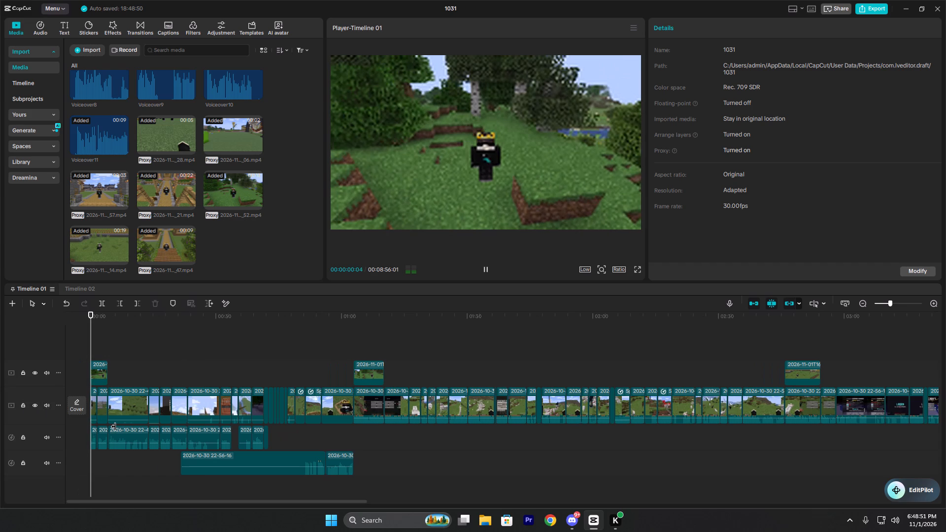
key(space)
drag(401, 462, 100, 427)
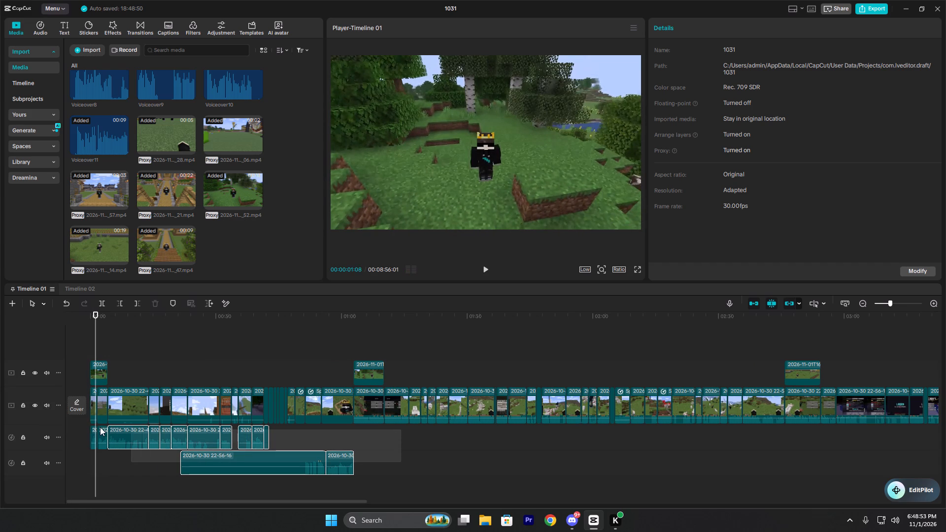
drag(100, 427, 98, 427)
drag(819, 74, 831, 78)
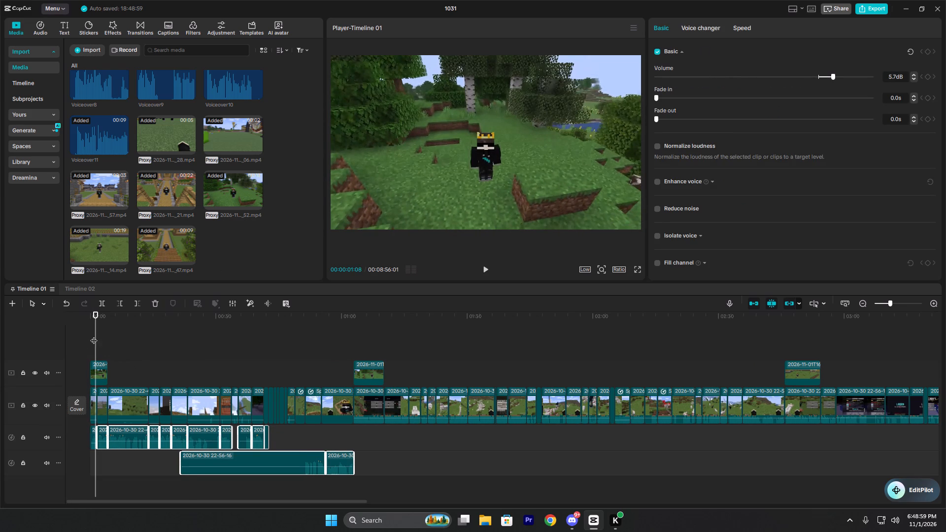
Replay the opening seconds of the timeline to check the sound, returning the playhead to 00:00:00:00.
click(95, 334)
key(space)
ctrl+scroll(117, 353, up, 3)
ctrl+scroll(175, 366, up, 1)
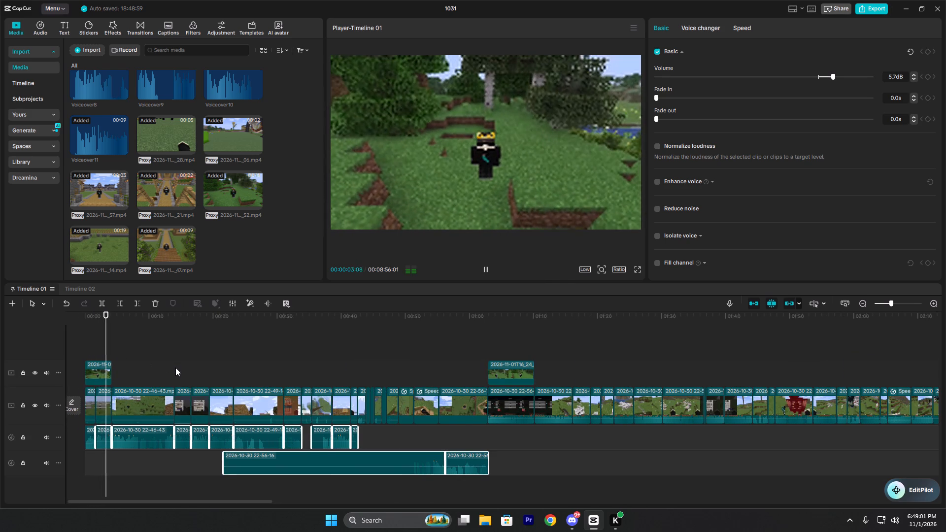
ctrl+scroll(175, 367, up, 1)
ctrl+scroll(211, 389, down, 4)
ctrl+scroll(350, 379, down, 3)
ctrl+scroll(214, 380, up, 3)
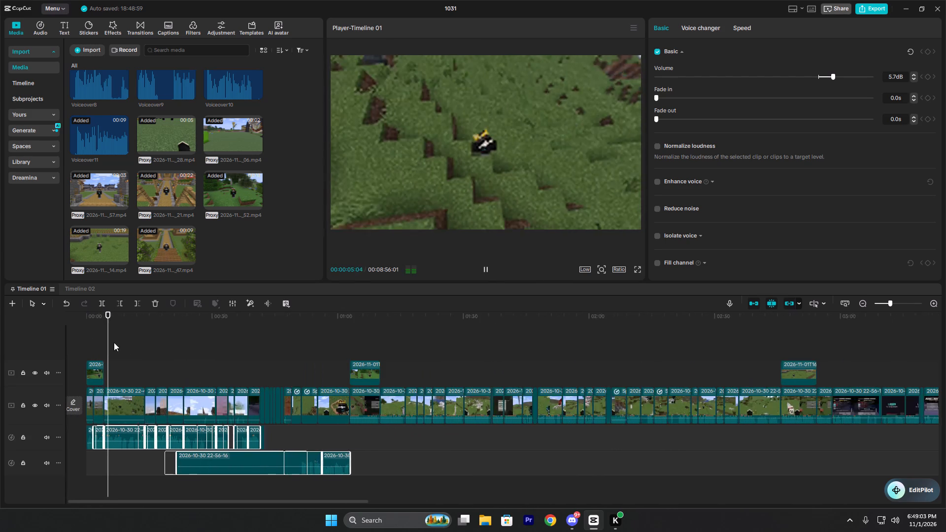
click(88, 342)
drag(88, 342, 68, 348)
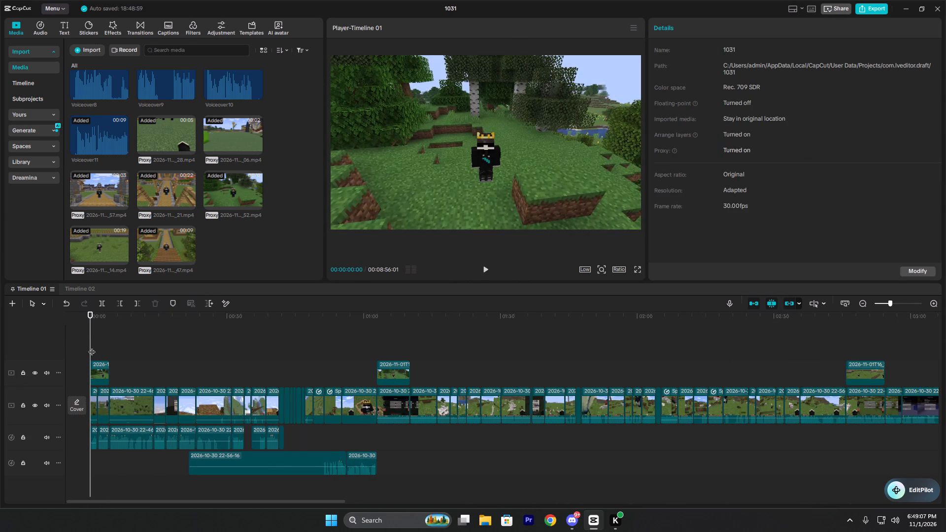
key(space)
ctrl+scroll(194, 395, up, 2)
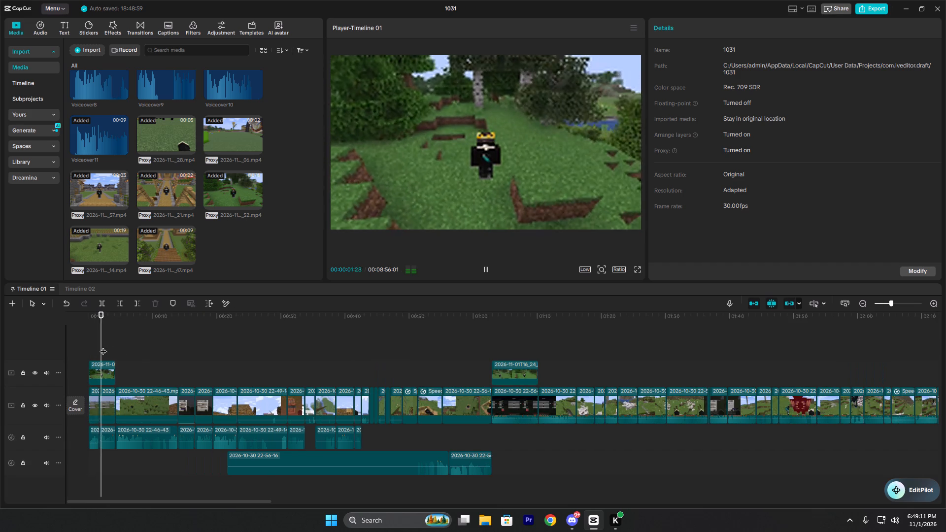
click(87, 342)
click(99, 342)
drag(99, 342, 84, 345)
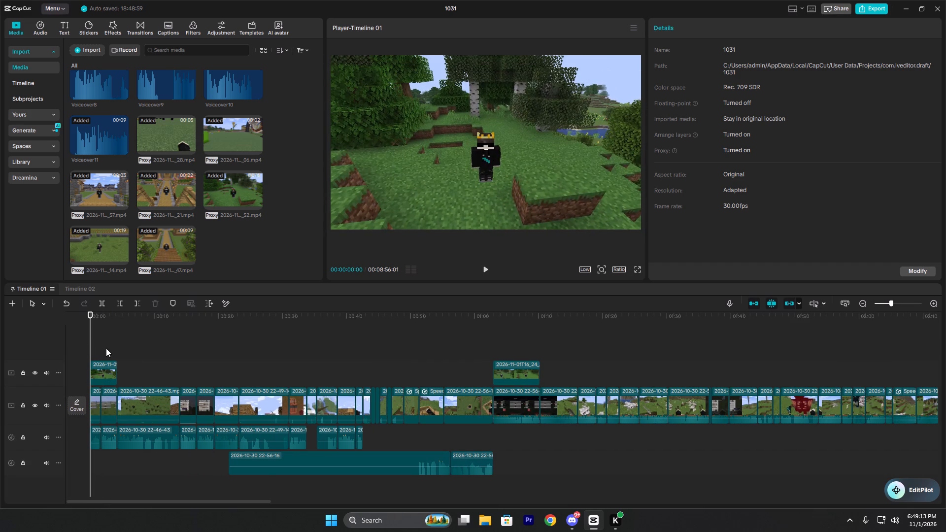
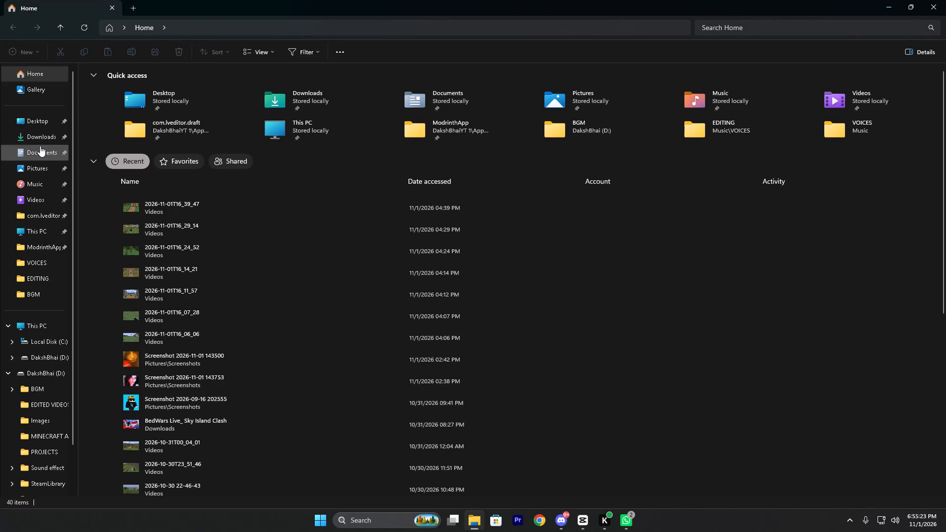
Open the Gallery in File Explorer and bring up the comment-reply screenshot, the newest image there.
click(34, 98)
click(35, 93)
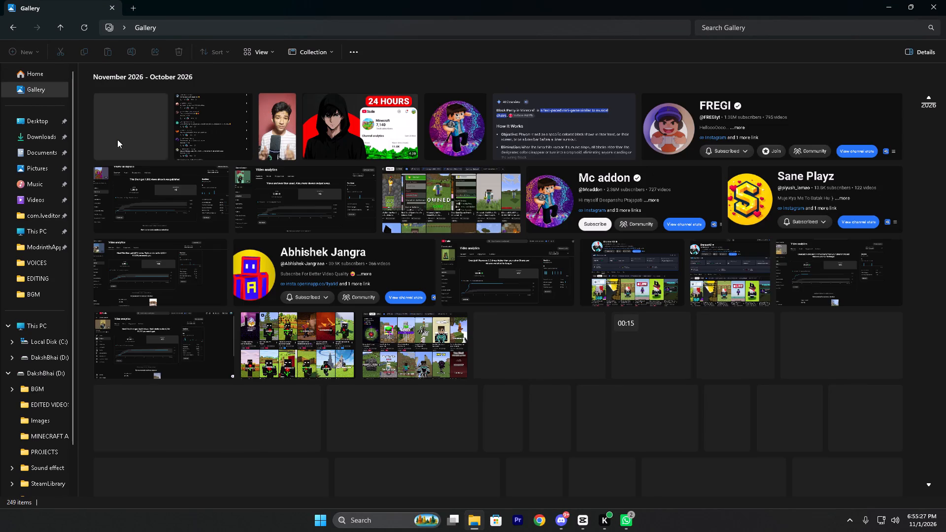
right_drag(136, 129, 247, 151)
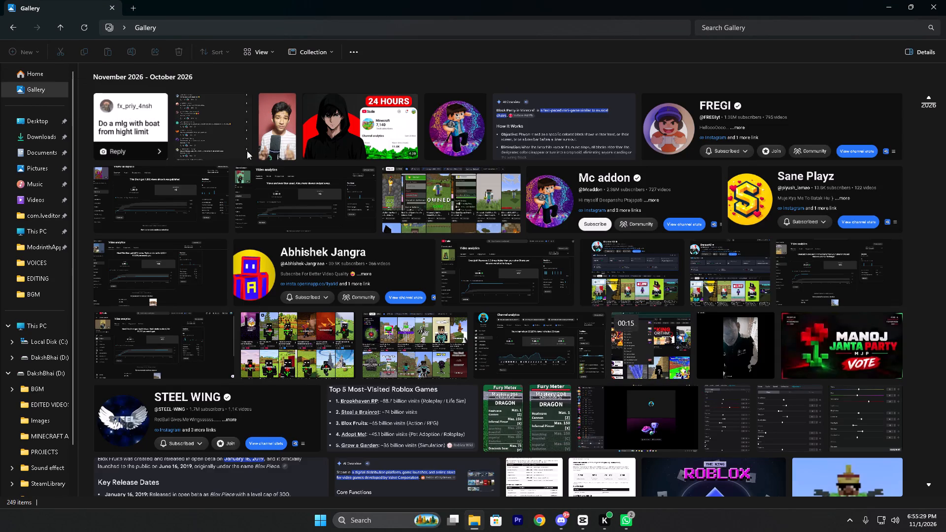
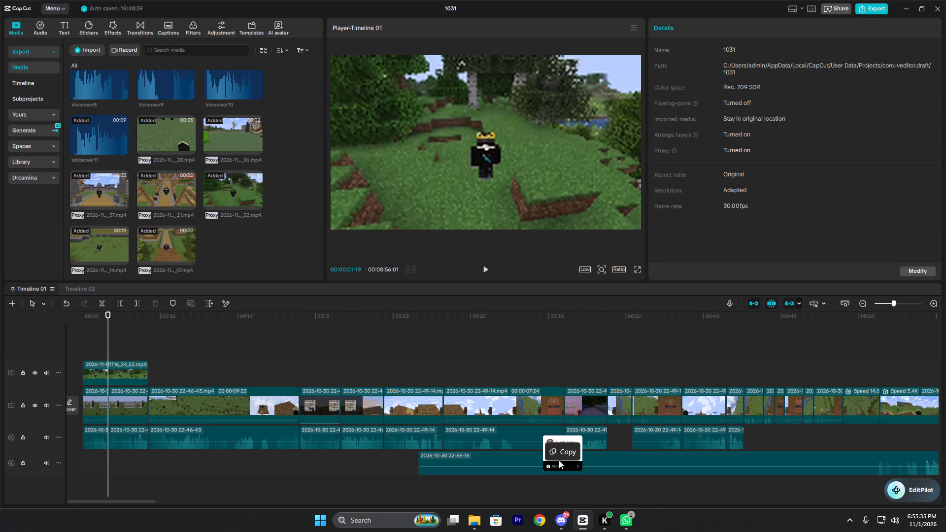
Place the comment-reply screenshot on a new track above the first overlay, starting at about 00:00:01:20.
drag(559, 460, 547, 445)
Play the opening and trim the comment screenshot's end to about match the overlay clip below, leaving it about 00:00:02:17 long.
click(99, 340)
double_click(89, 343)
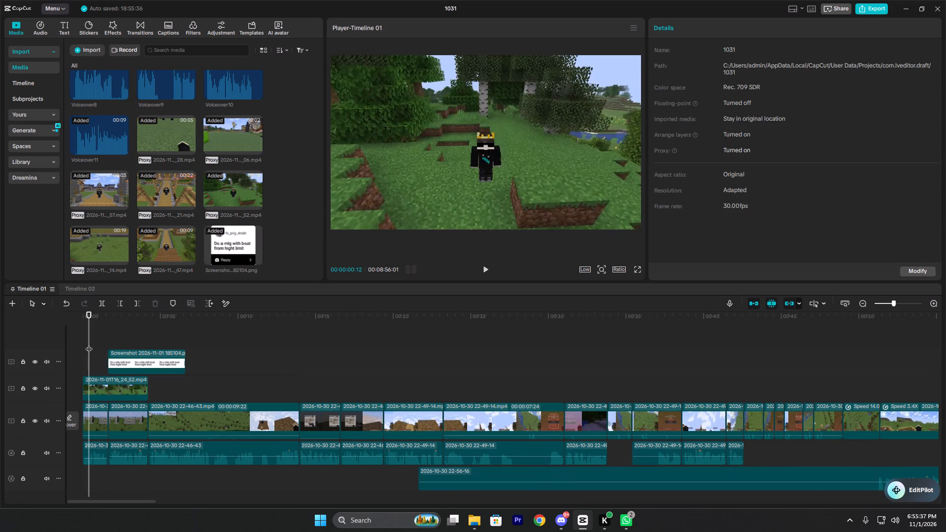
key(space)
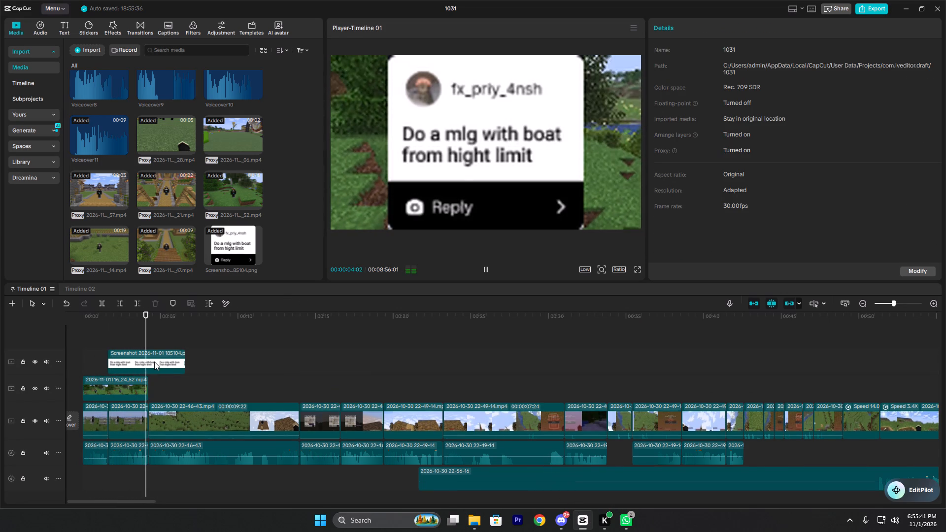
key(space)
click(154, 362)
text(w)
key(space)
key(space)
Scale the comment screenshot down to 28% and play the opening to check its size.
click(101, 343)
click(115, 339)
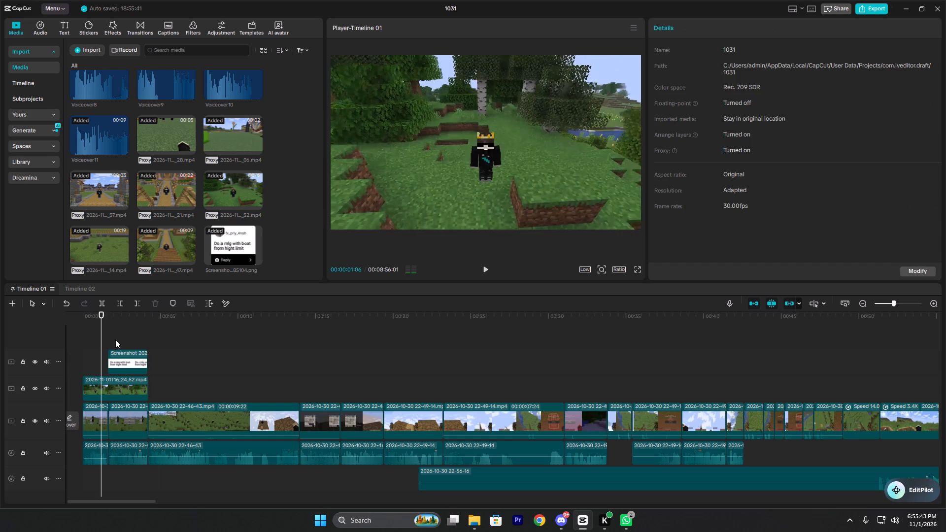
click(124, 352)
drag(700, 100, 685, 99)
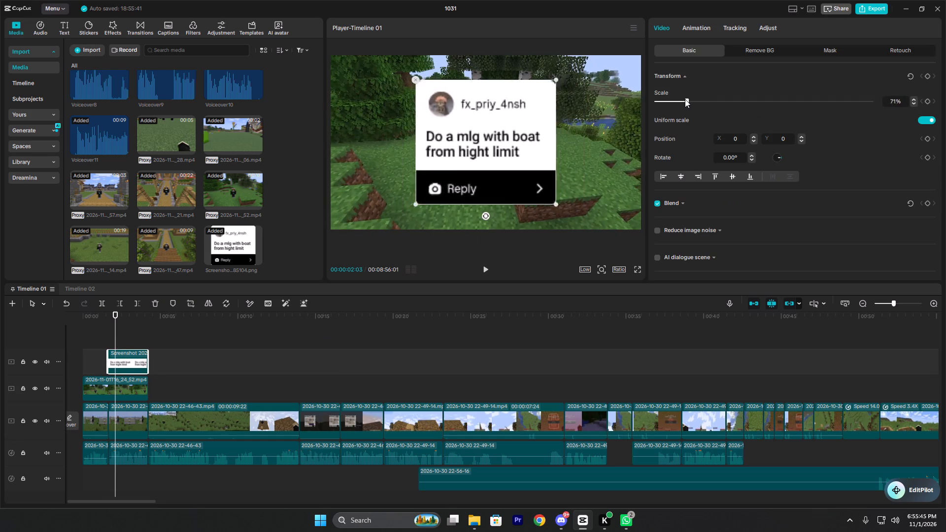
drag(685, 99, 669, 100)
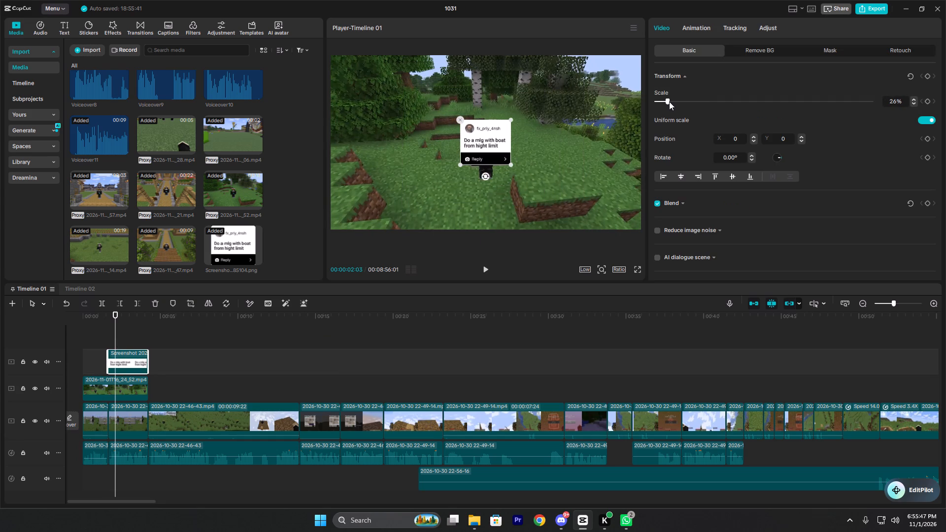
click(100, 340)
key(space)
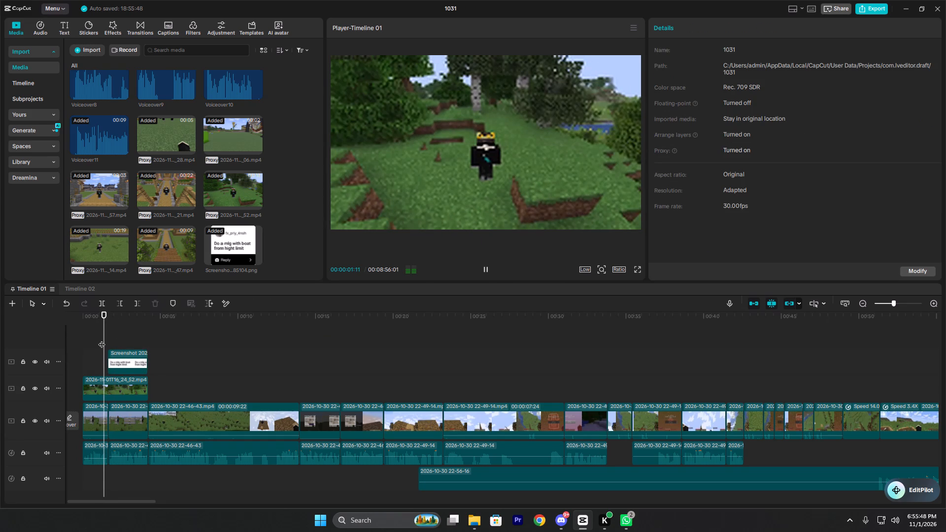
key(space)
Add a Transform keyframe to the comment screenshot at 00:00:02:02, with it centred in the frame.
click(106, 335)
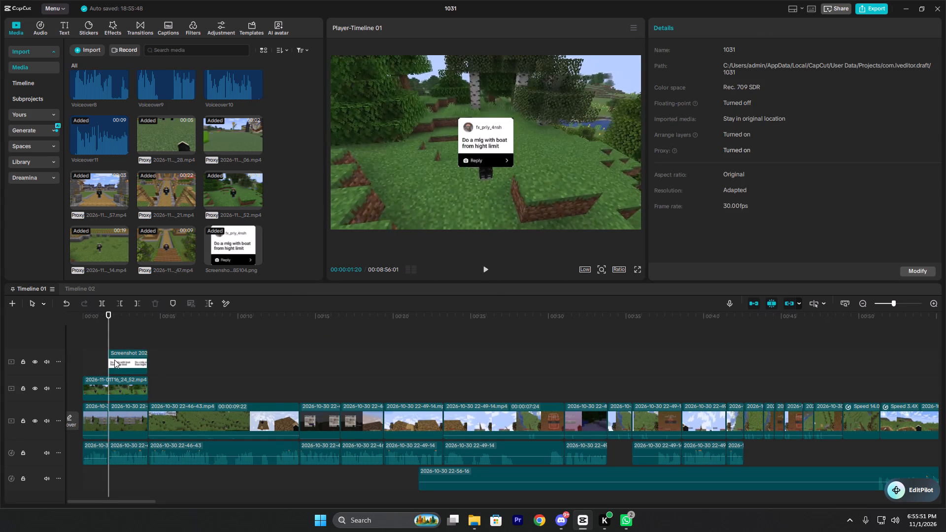
click(114, 360)
drag(109, 336, 115, 334)
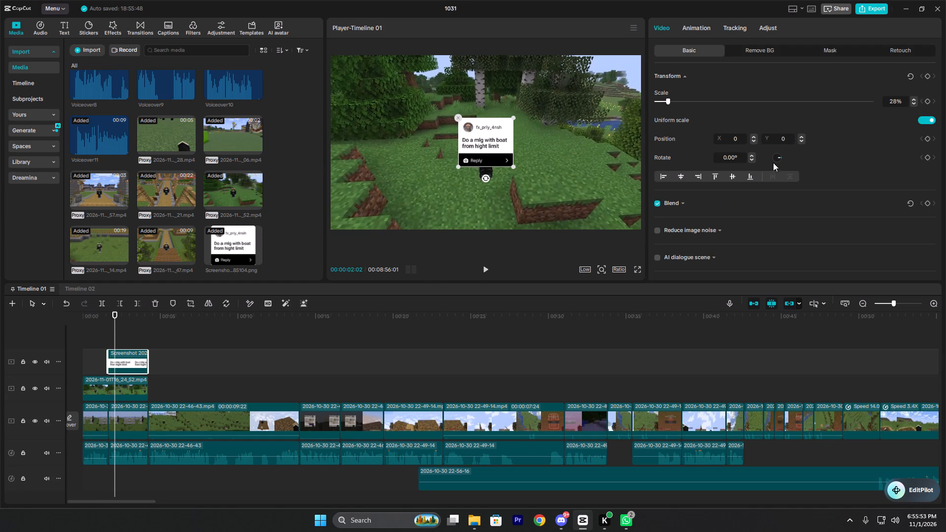
click(928, 75)
At 00:00:01:23, move the comment screenshot straight down out of the frame to Y -1383, keeping X at 0.
key(Left)
key(Left)
key(Left)
key(Left)
key(Left)
key(Left)
key(Left)
key(Left)
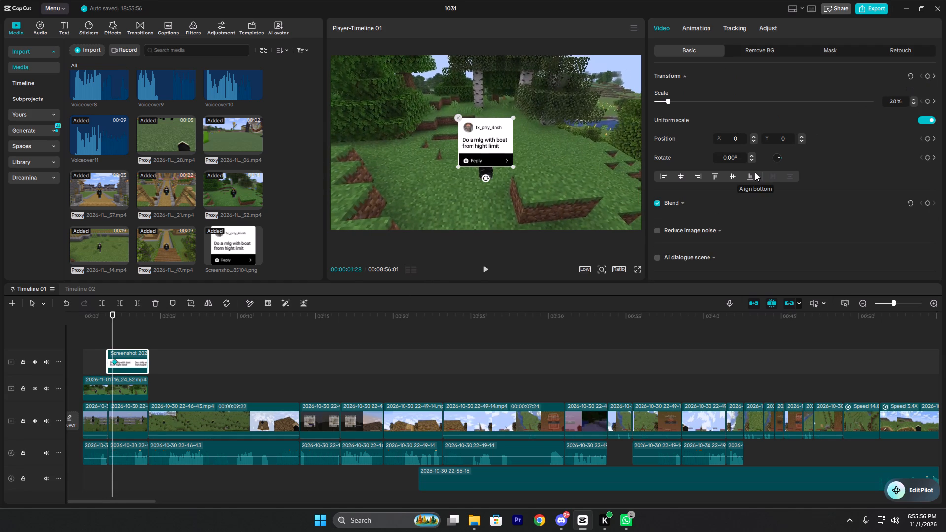
key(Left)
drag(493, 133, 493, 137)
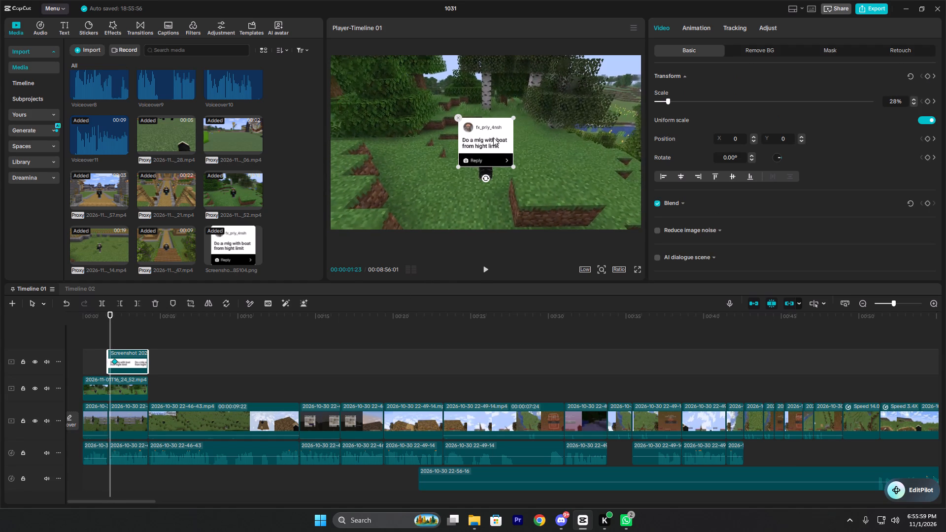
drag(493, 137, 493, 240)
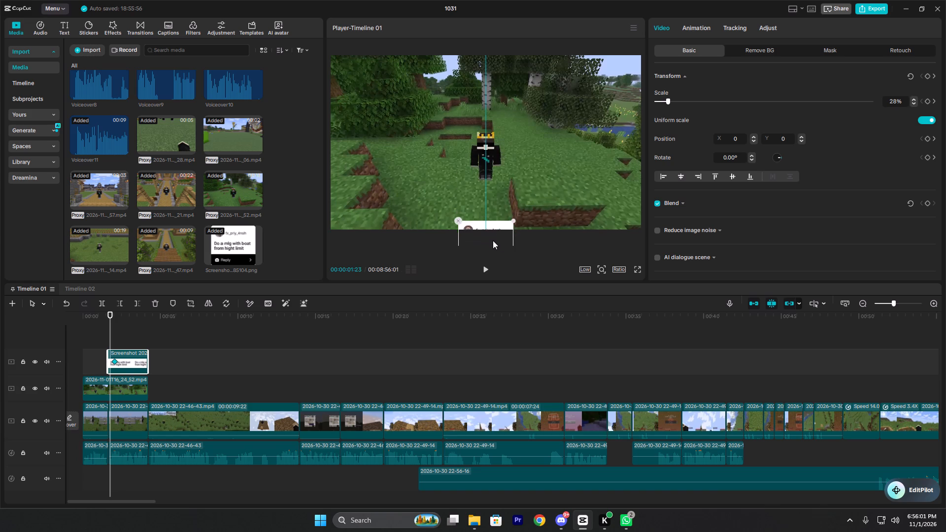
drag(493, 240, 493, 247)
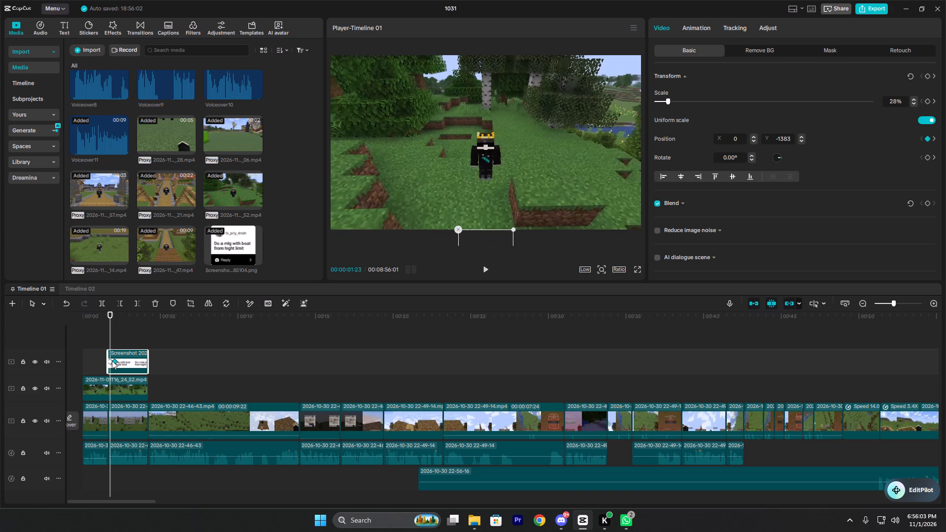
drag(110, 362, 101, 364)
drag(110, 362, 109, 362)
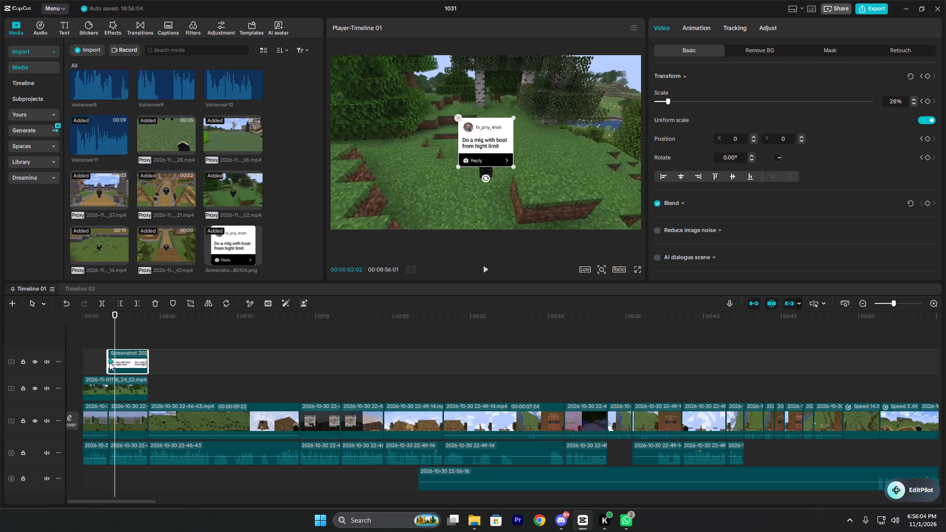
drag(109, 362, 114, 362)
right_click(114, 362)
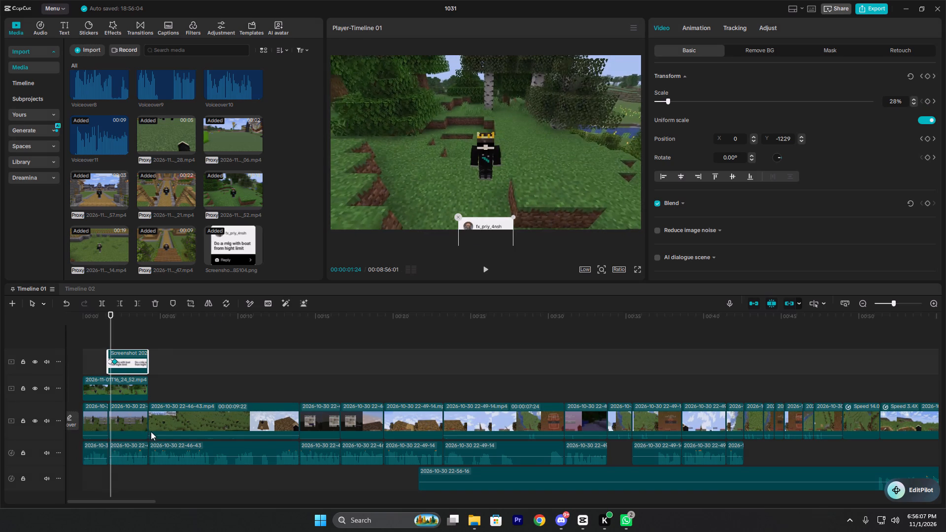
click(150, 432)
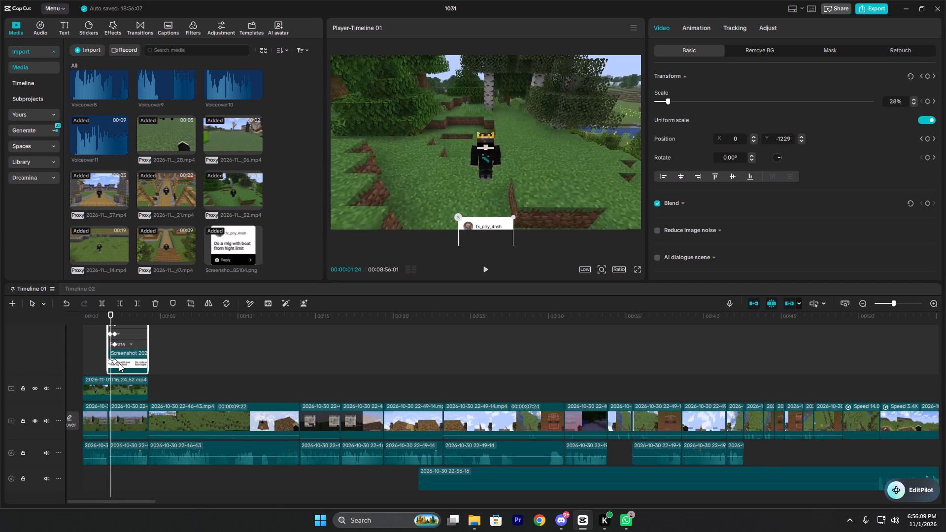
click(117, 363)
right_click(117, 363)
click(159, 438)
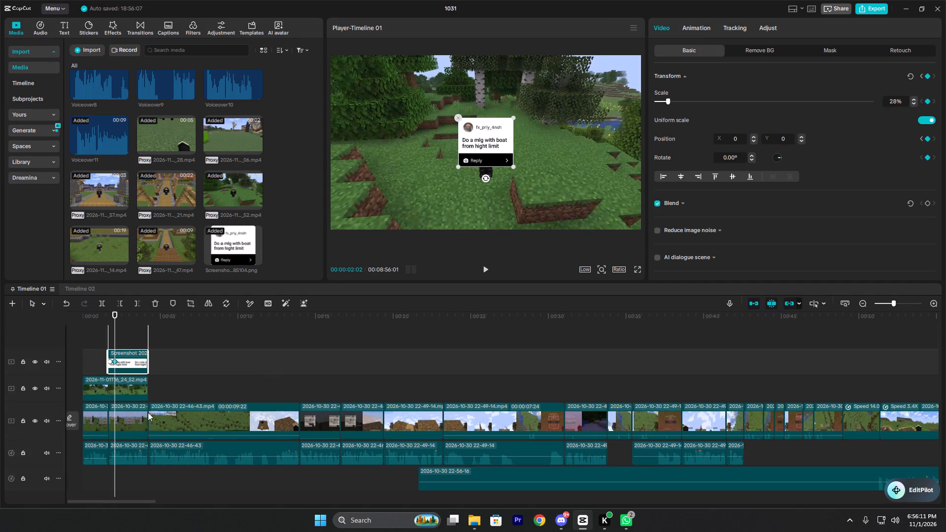
Apply the Cubic Out preset curve to the comment screenshot's slide-in keyframes.
right_click(116, 361)
click(154, 423)
click(248, 428)
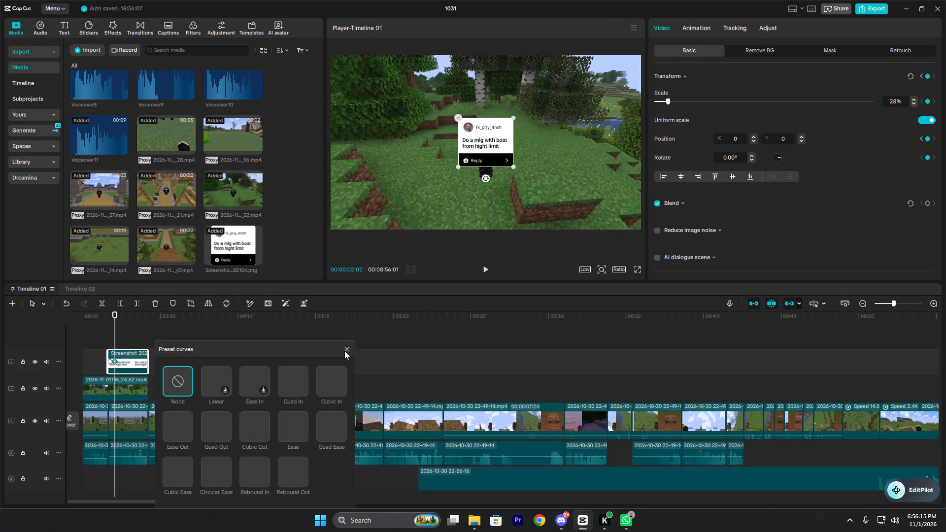
click(353, 345)
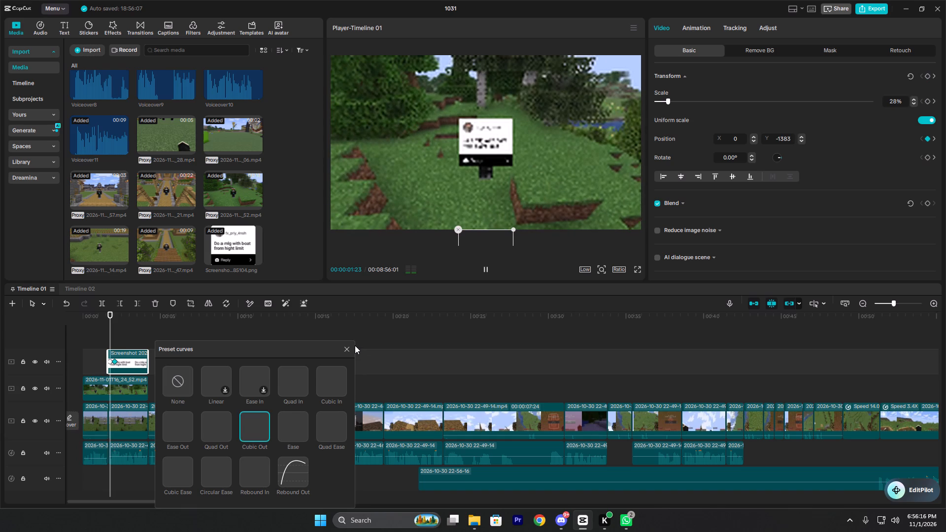
click(347, 349)
Move the comment screenshot's off-screen position keyframe back to the very start of its clip.
ctrl+scroll(252, 357, up, 5)
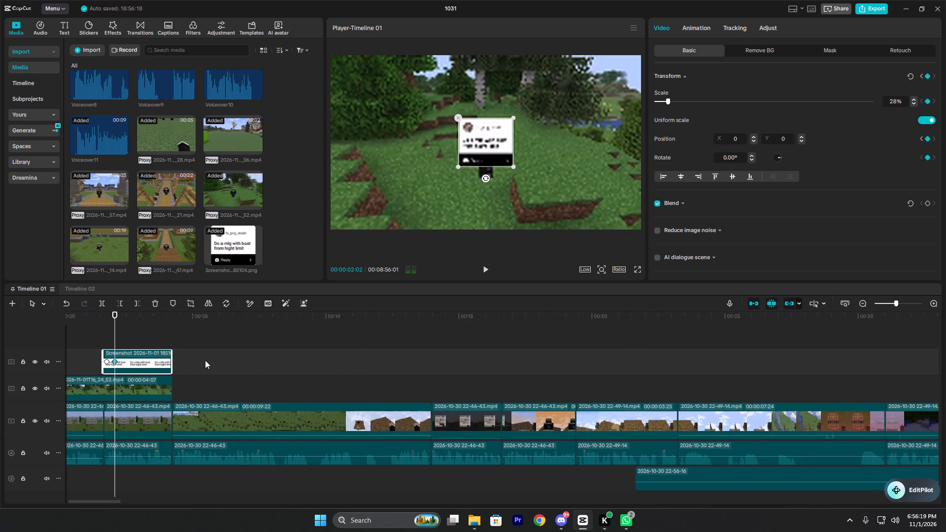
ctrl+scroll(183, 363, up, 10)
drag(98, 358, 87, 361)
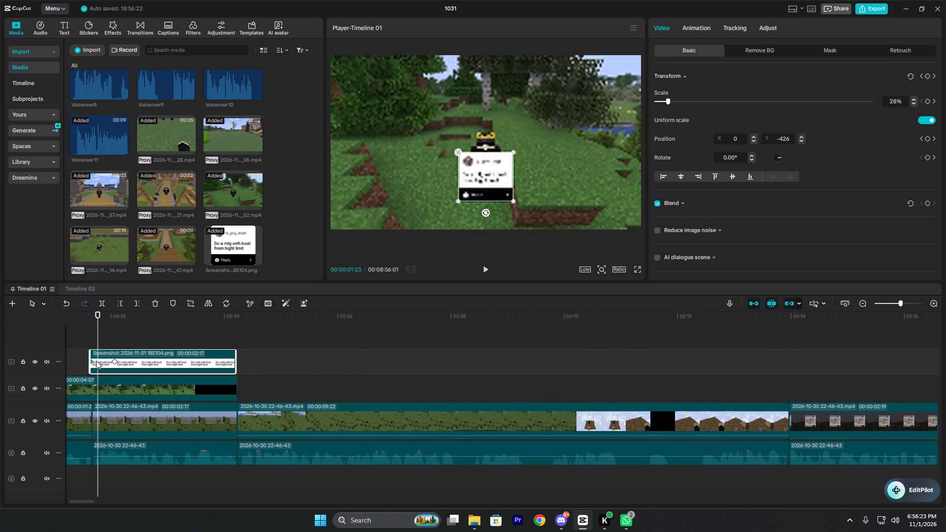
Play back from just before the comment screenshot appears to review its slide-in and the footage that follows.
click(88, 332)
click(88, 332)
key(space)
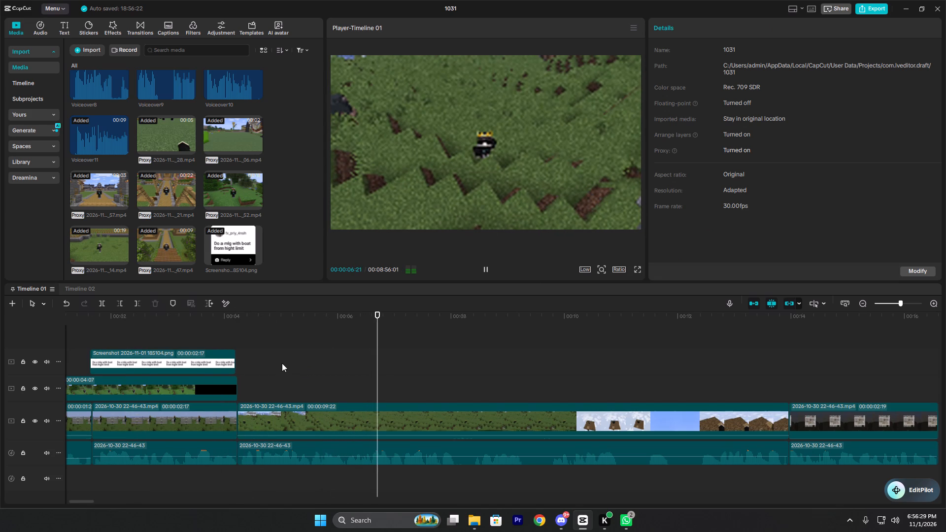
scroll(610, 388, down, 9)
ctrl+scroll(666, 369, down, 4)
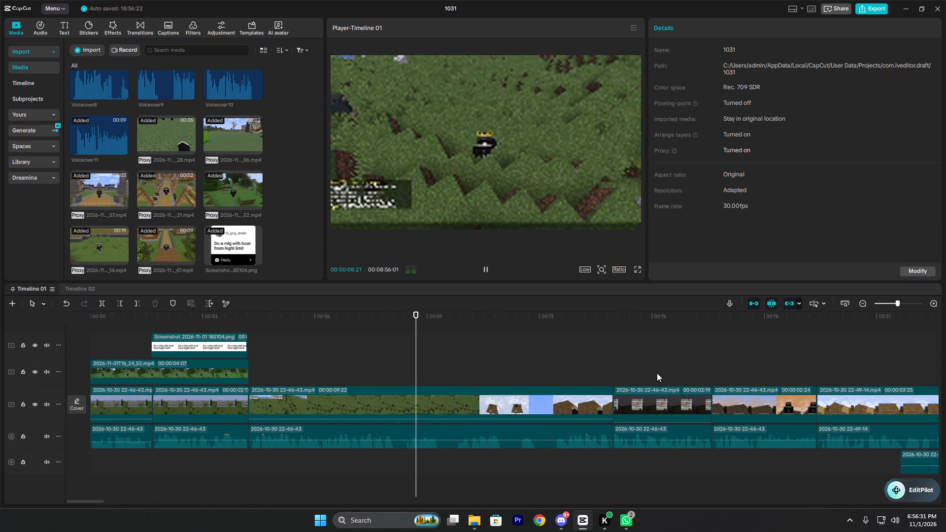
ctrl+scroll(641, 366, down, 10)
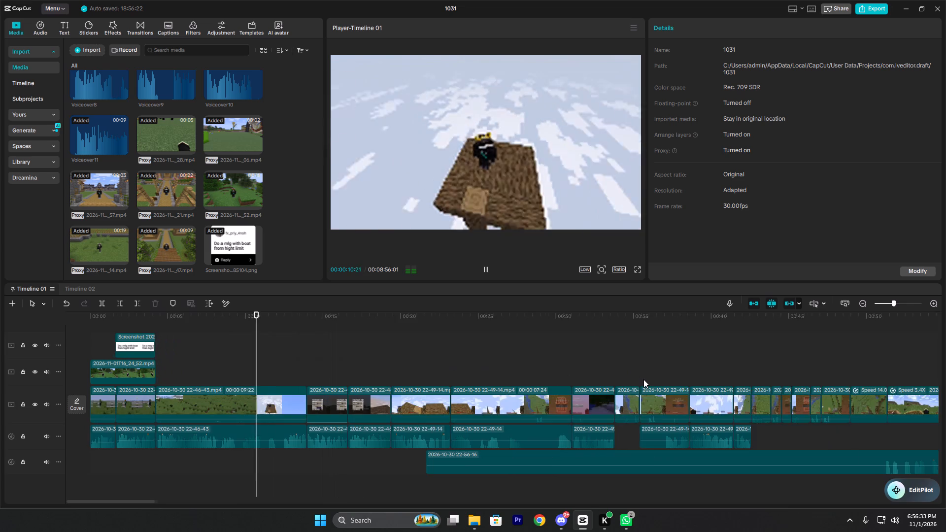
ctrl+scroll(643, 379, down, 2)
scroll(607, 402, up, 7)
scroll(620, 405, down, 3)
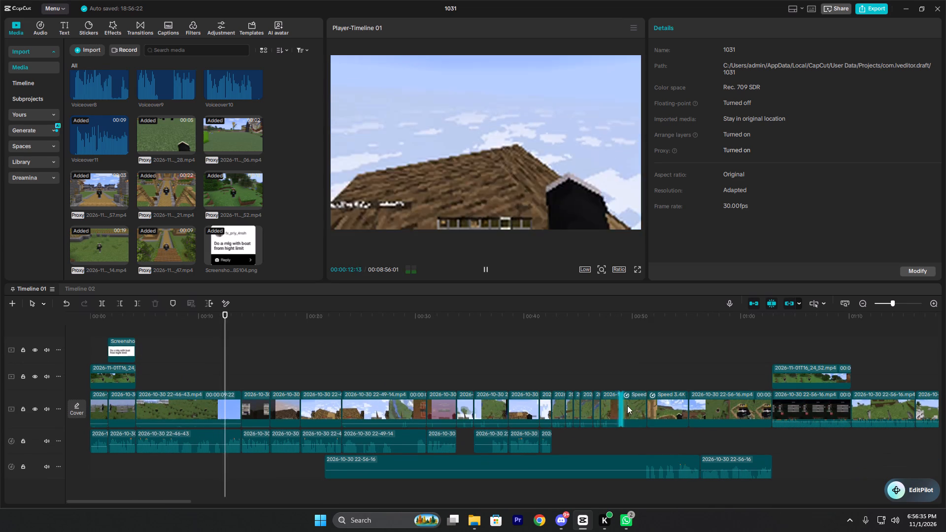
scroll(374, 372, up, 2)
Copy the animated comment screenshot clip.
click(119, 358)
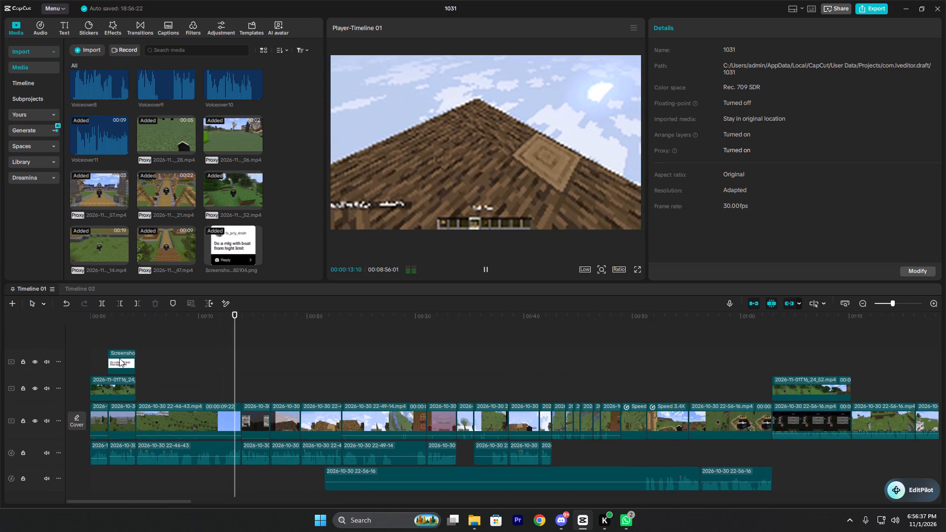
right_click(119, 358)
click(187, 156)
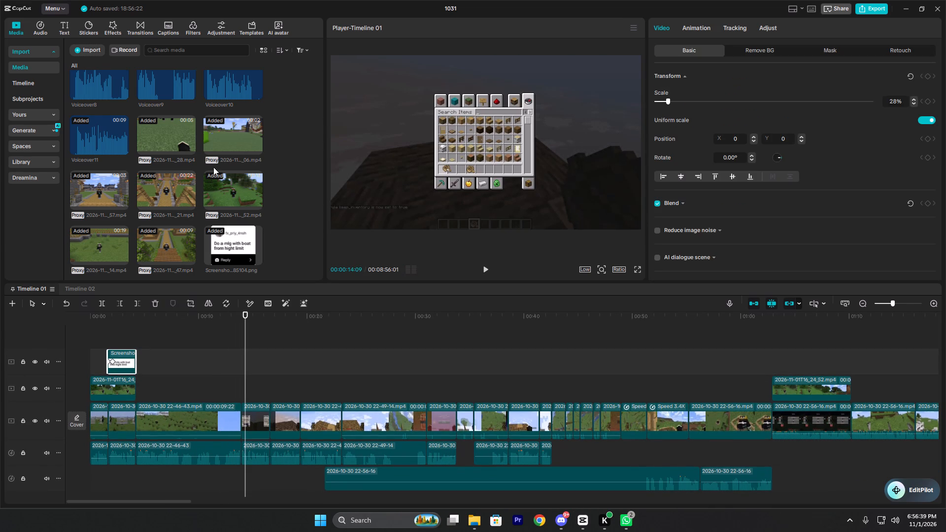
Check playback at the start of the second overlay clip and set the playhead there, at 00:01:02:27.
scroll(535, 396, up, 3)
click(736, 352)
click(771, 352)
key(space)
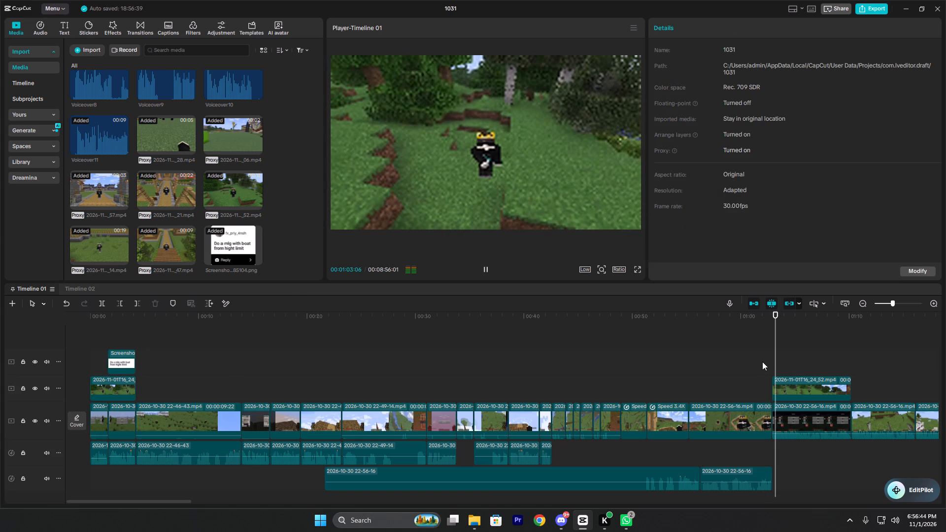
double_click(769, 347)
drag(769, 347, 774, 347)
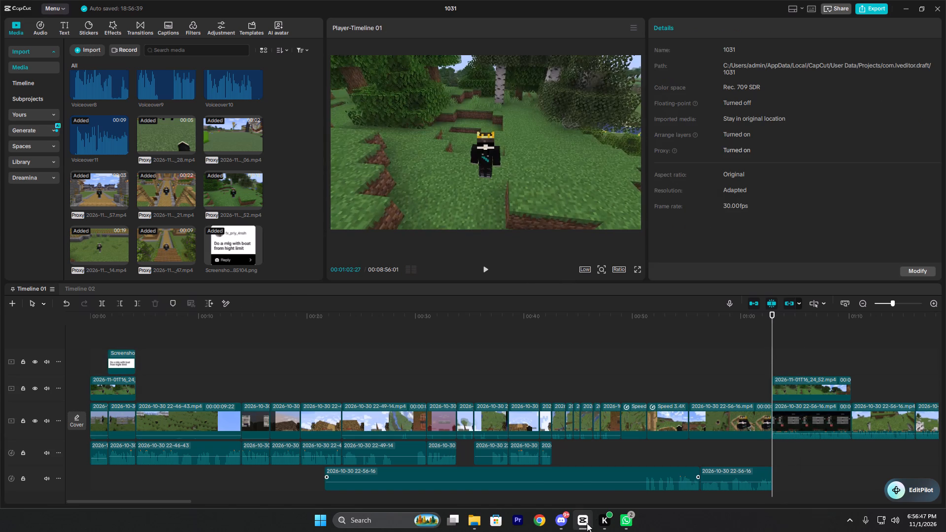
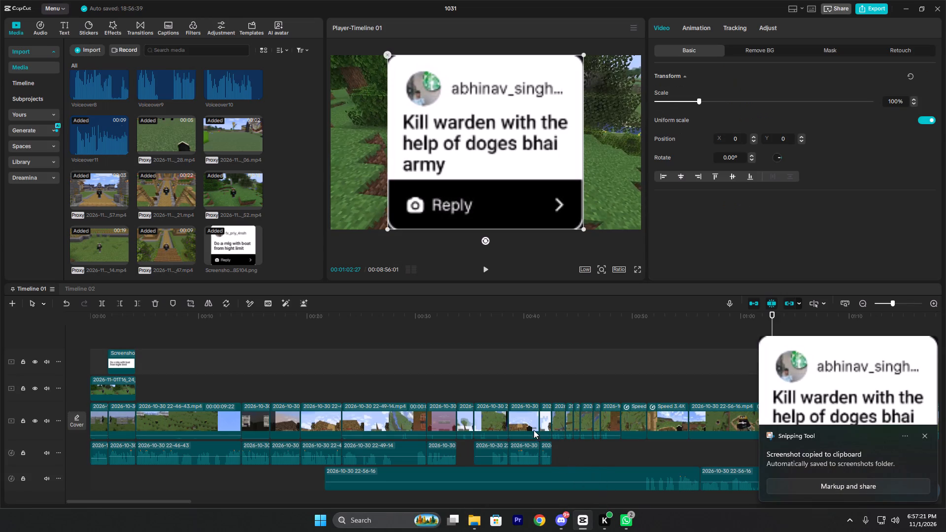
Trim the warden comment screenshot over the second overlay clip to start at 00:01:05:03 and extend its end to the overlay's end.
click(667, 384)
click(719, 372)
click(752, 363)
key(space)
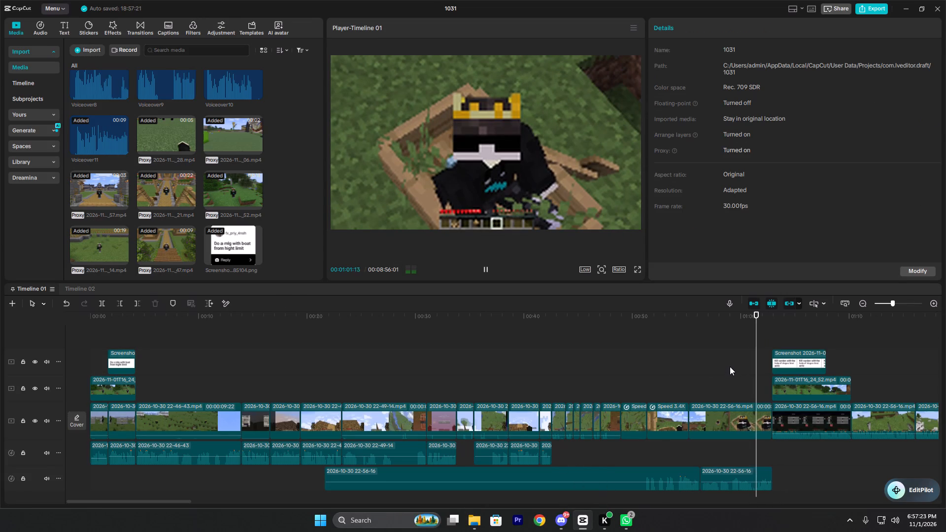
key(space)
click(807, 358)
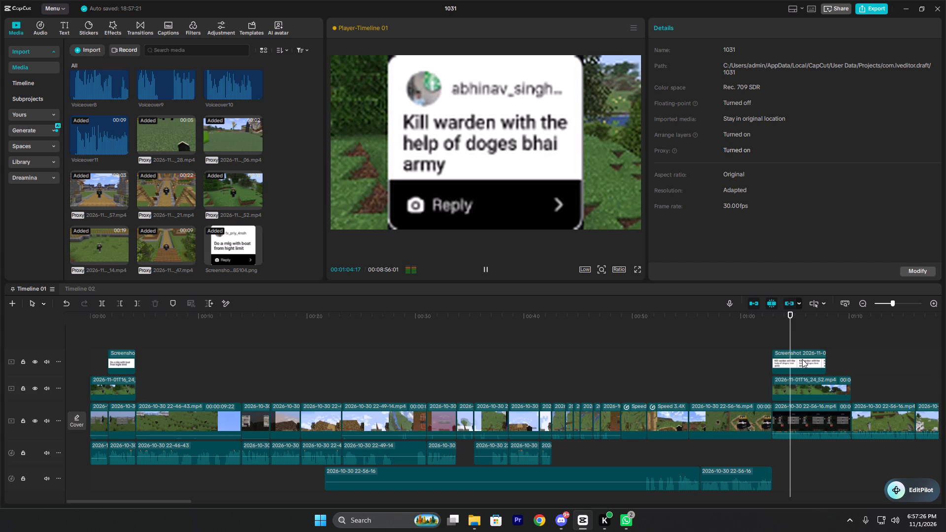
key(q)
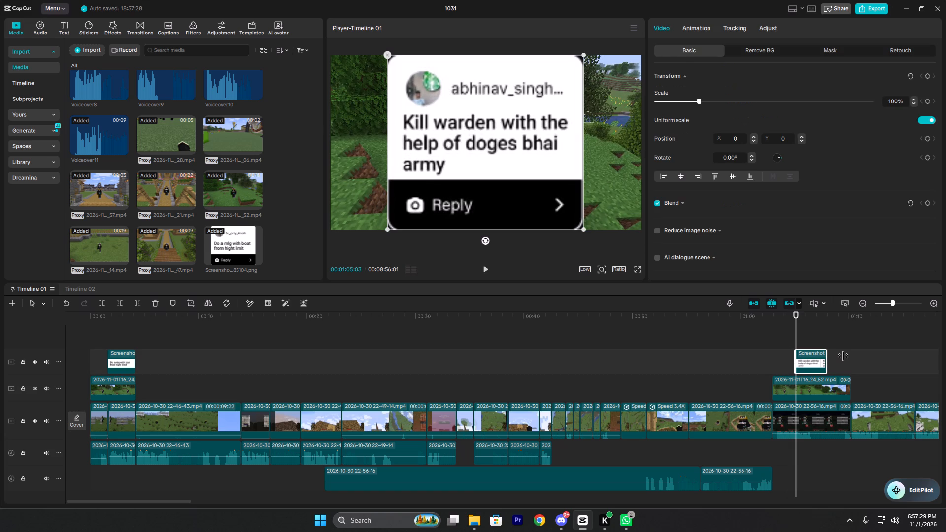
drag(827, 355, 847, 356)
Paste the copied location size, blend and canvas attributes onto the warden comment screenshot, with keyframe timing set to Maintain.
right_click(829, 358)
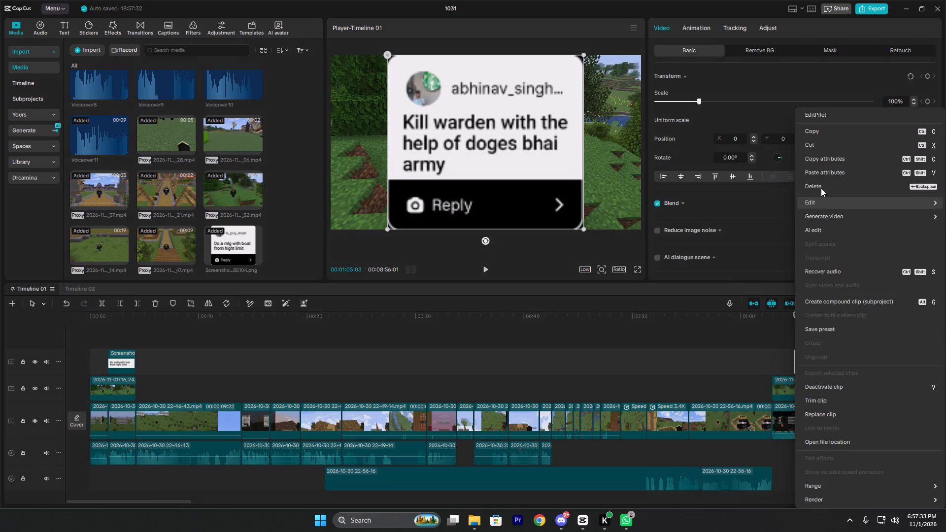
click(821, 174)
click(582, 301)
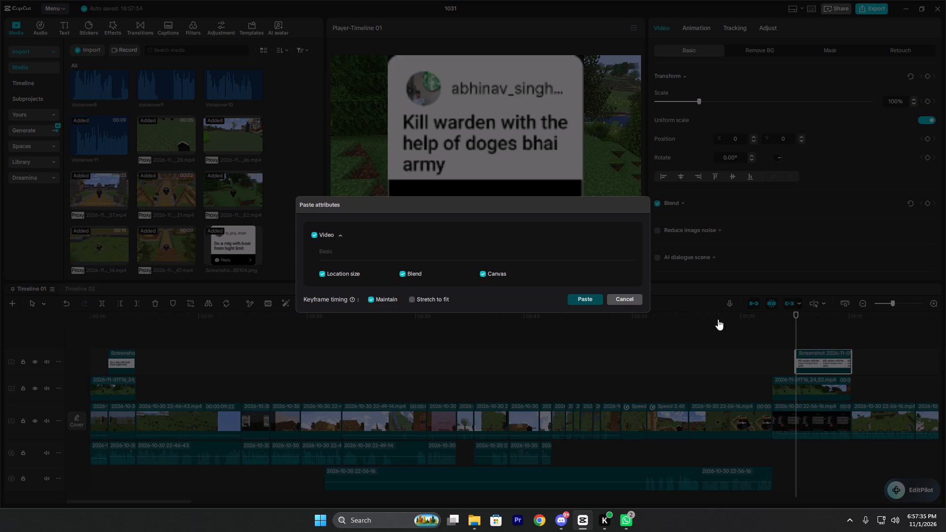
Check playback of the warden comment screenshot, move it to start at 00:01:07:03 and trim its end to the overlay clip's end.
click(793, 328)
key(space)
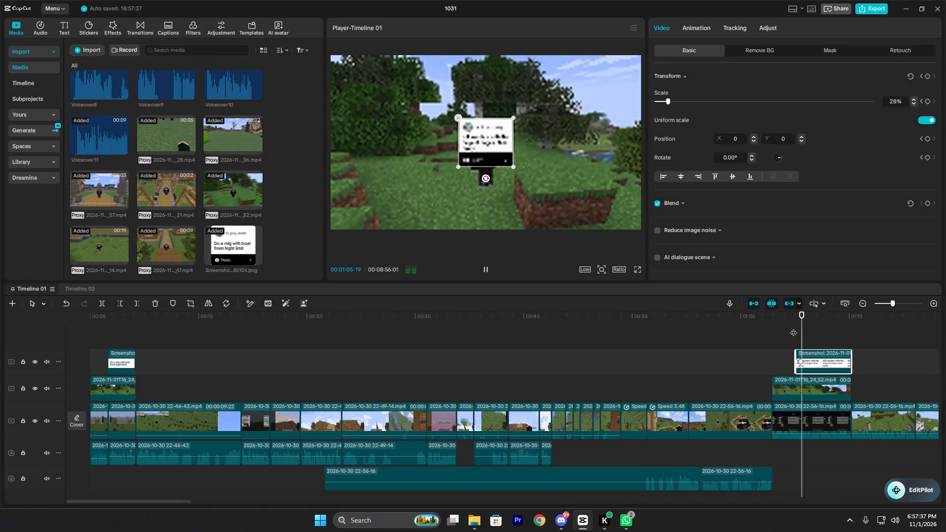
ctrl+scroll(833, 356, up, 1)
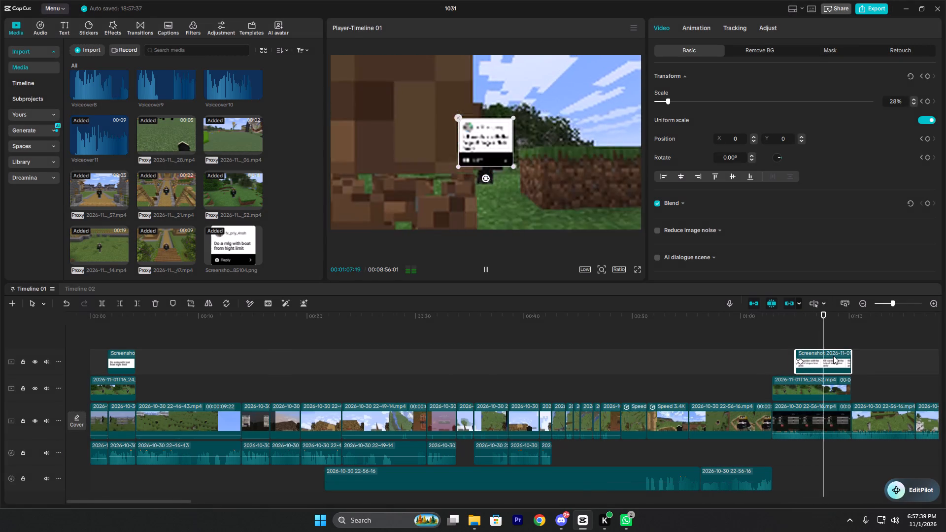
ctrl+scroll(833, 356, up, 2)
click(786, 333)
key(space)
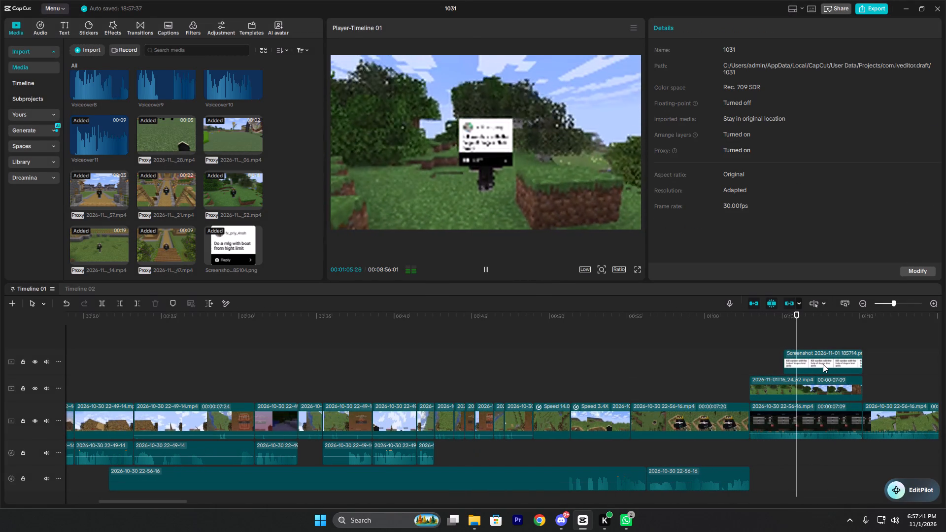
key(space)
click(821, 362)
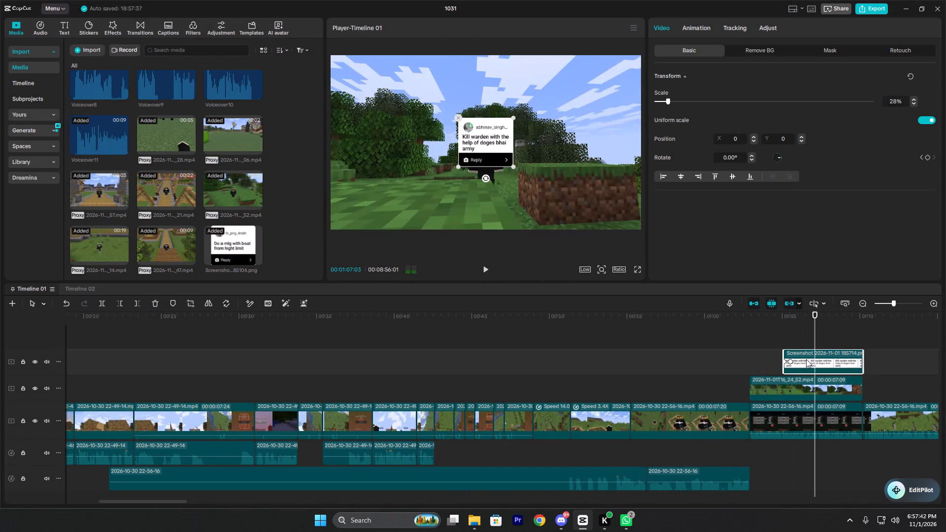
drag(837, 360, 860, 358)
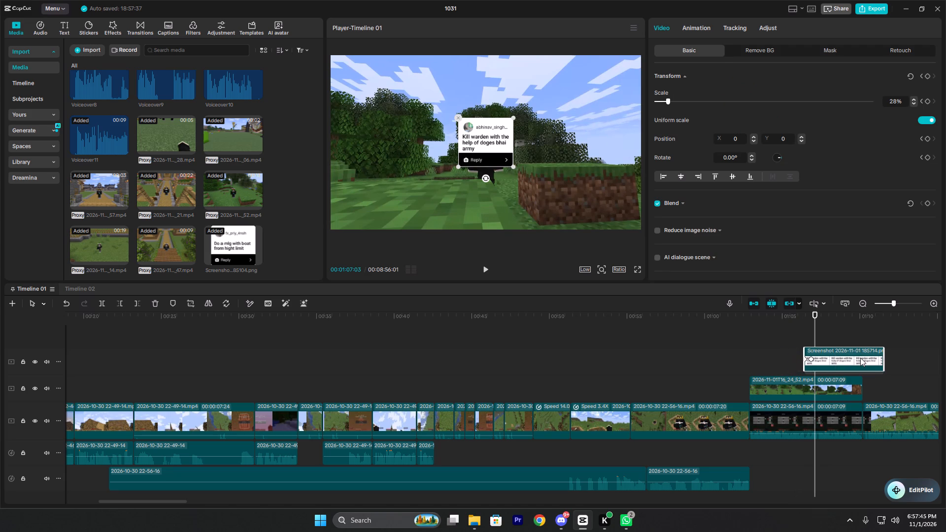
drag(860, 358, 868, 357)
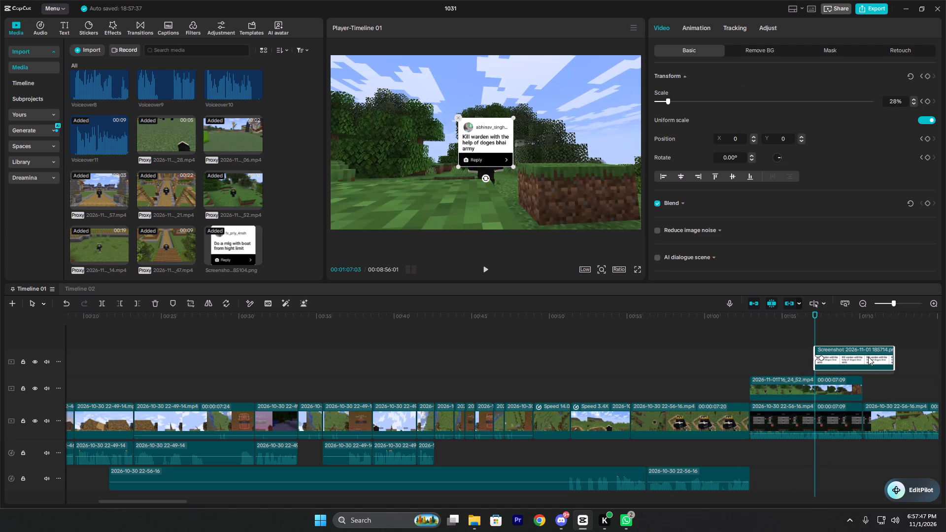
drag(893, 356, 861, 361)
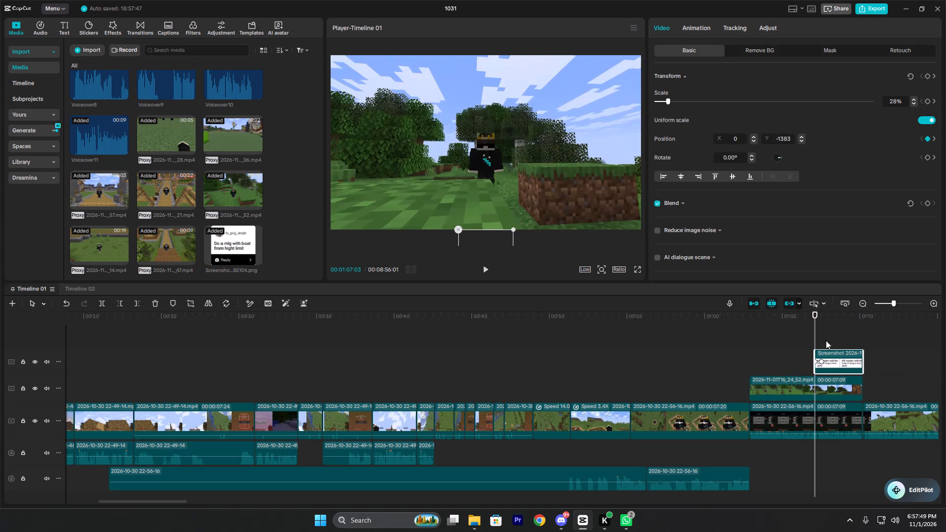
Play back from the start of the warden comment screenshot to review its slide-in and timing over the overlay.
click(817, 336)
key(space)
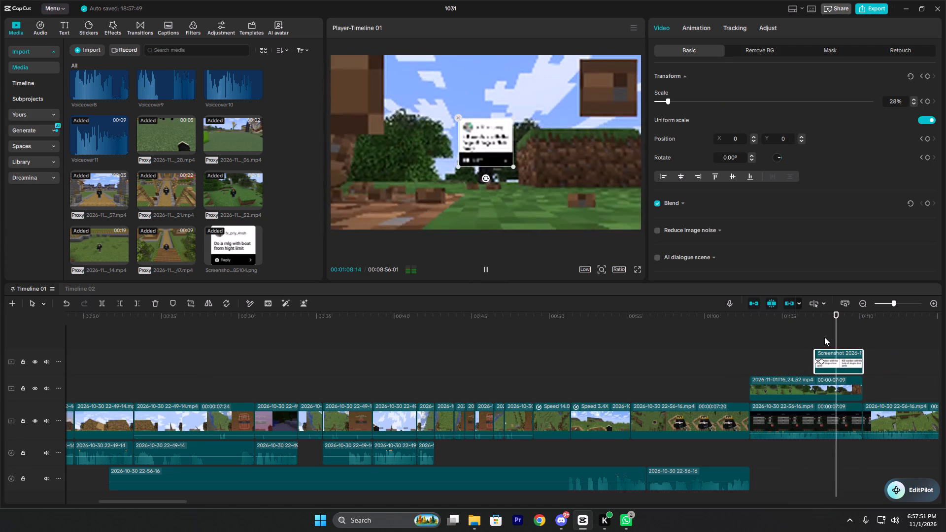
key(space)
key(space)
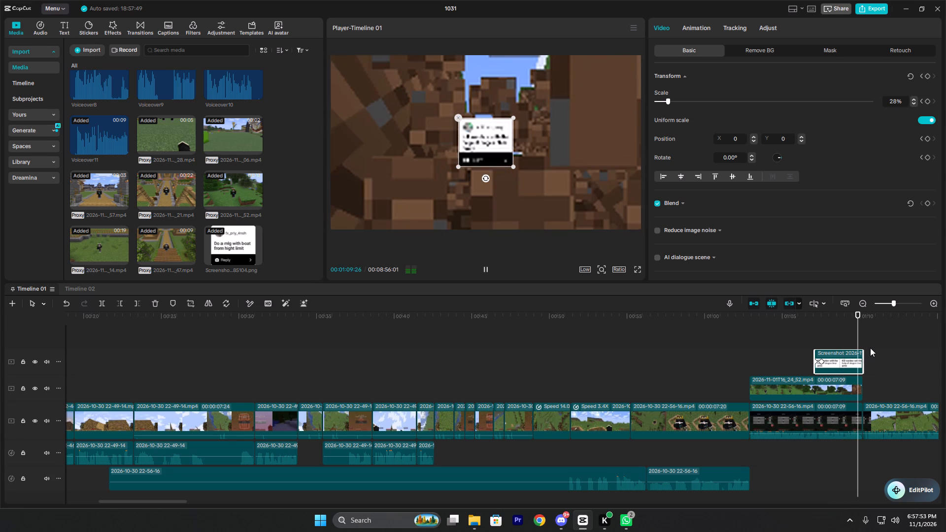
Play back from the start of the third overlay clip, around 00:02:45:25, to check the footage there.
ctrl+scroll(909, 395, down, 4)
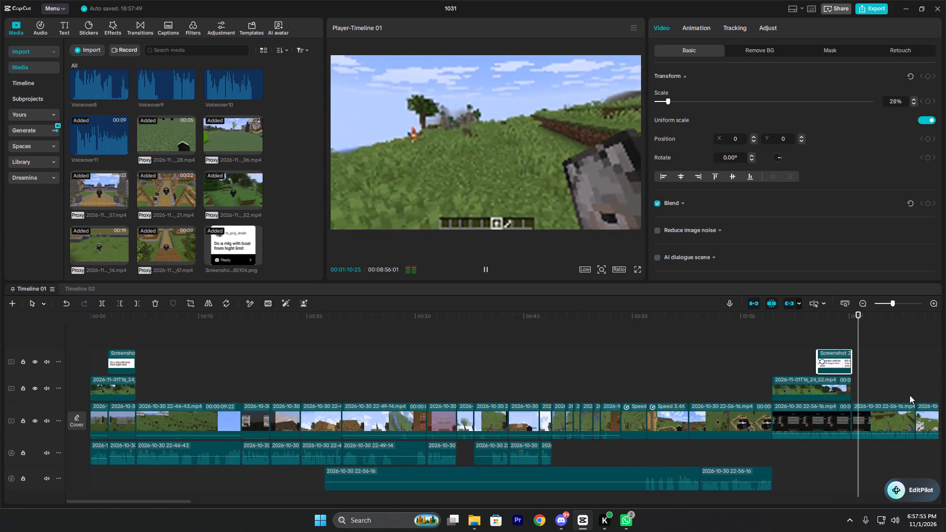
ctrl+scroll(910, 395, down, 3)
ctrl+scroll(842, 385, down, 2)
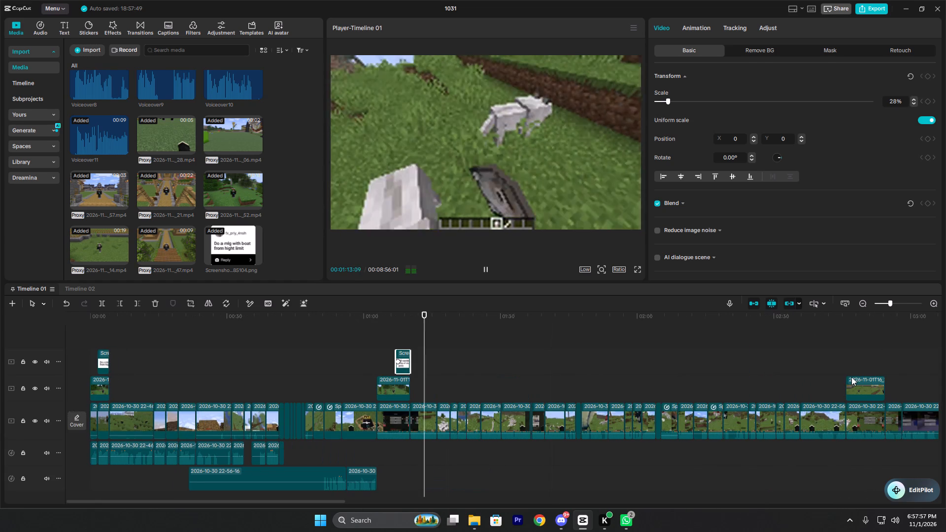
click(853, 359)
key(space)
click(849, 360)
key(space)
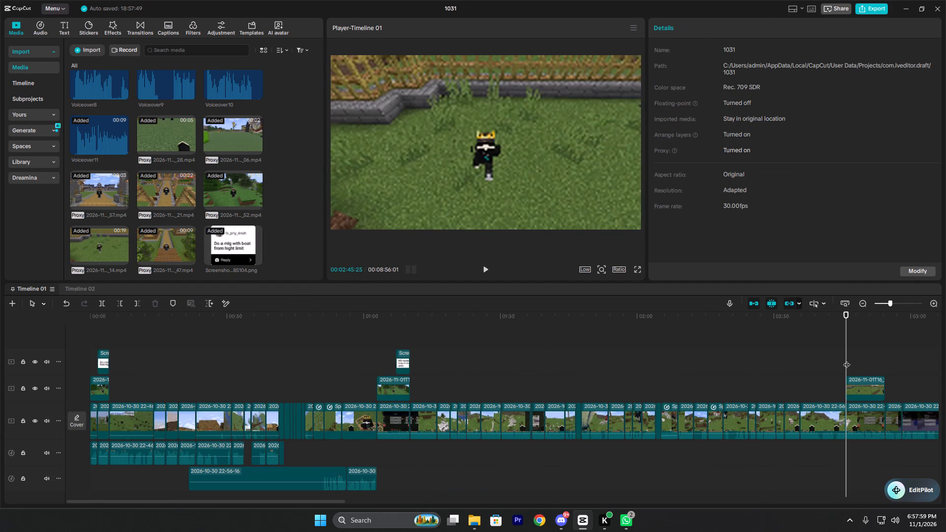
key(space)
click(844, 358)
key(space)
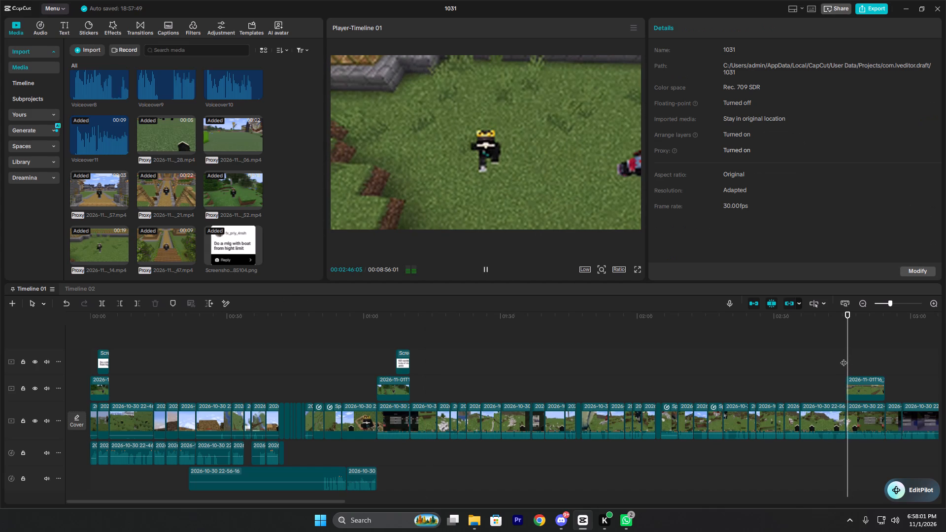
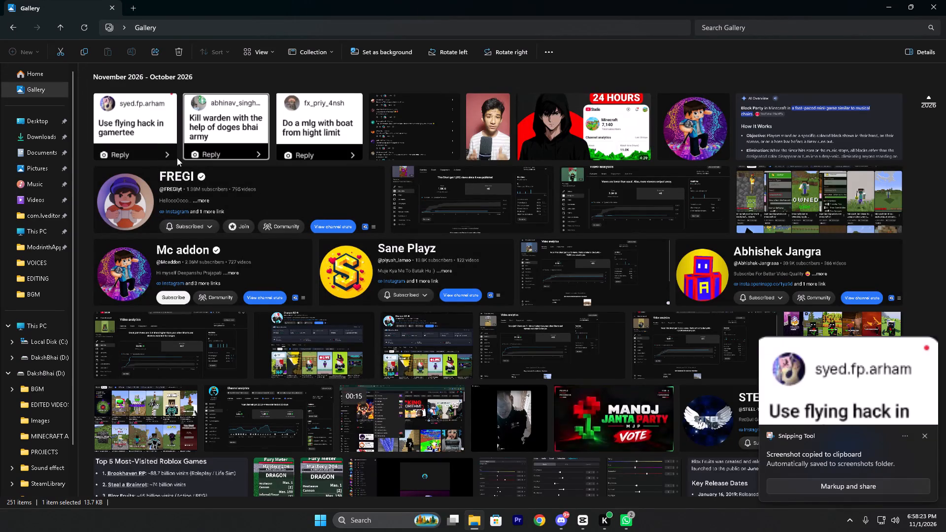
Add the "Use flying hack in gamertee" comment screenshot from the Gallery to the CapCut timeline, above the third overlay clip at 00:02:50:27.
drag(128, 118, 388, 279)
drag(388, 279, 600, 531)
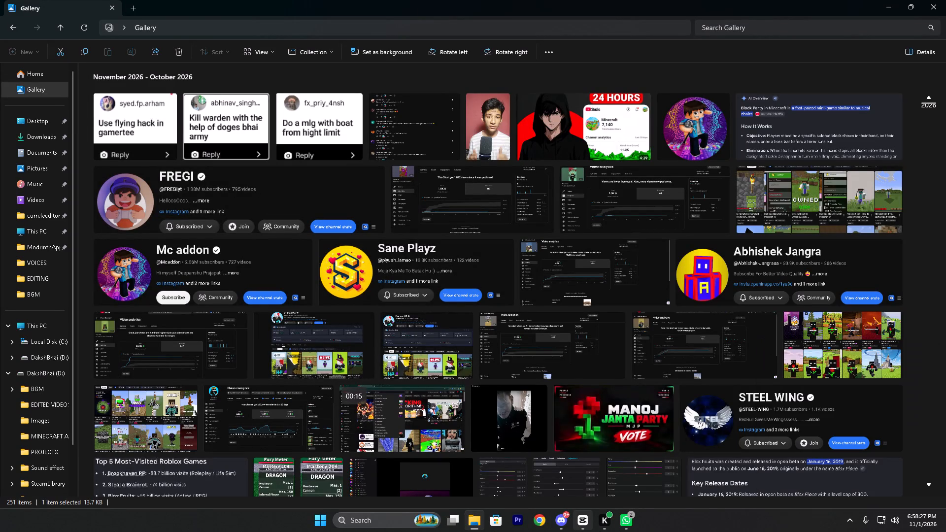
drag(600, 531, 679, 521)
right_drag(135, 123, 543, 434)
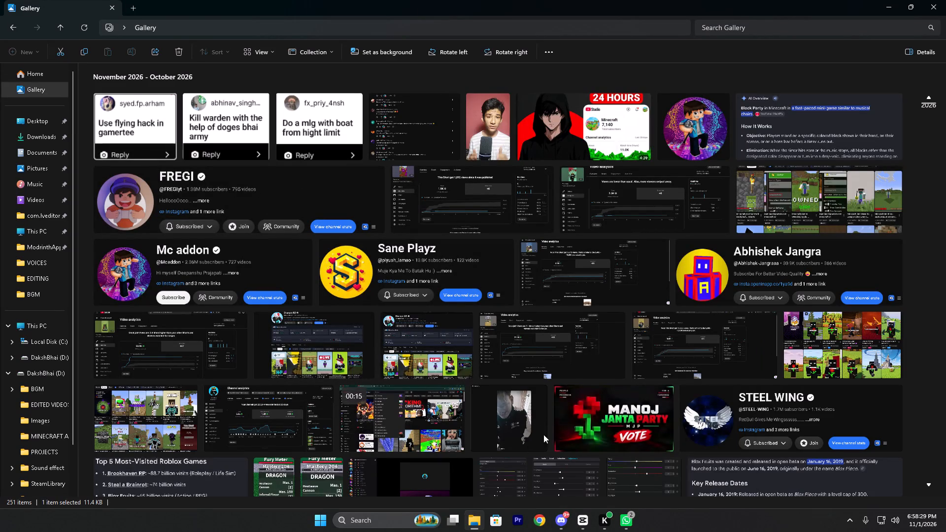
right_drag(543, 434, 591, 531)
drag(130, 121, 258, 193)
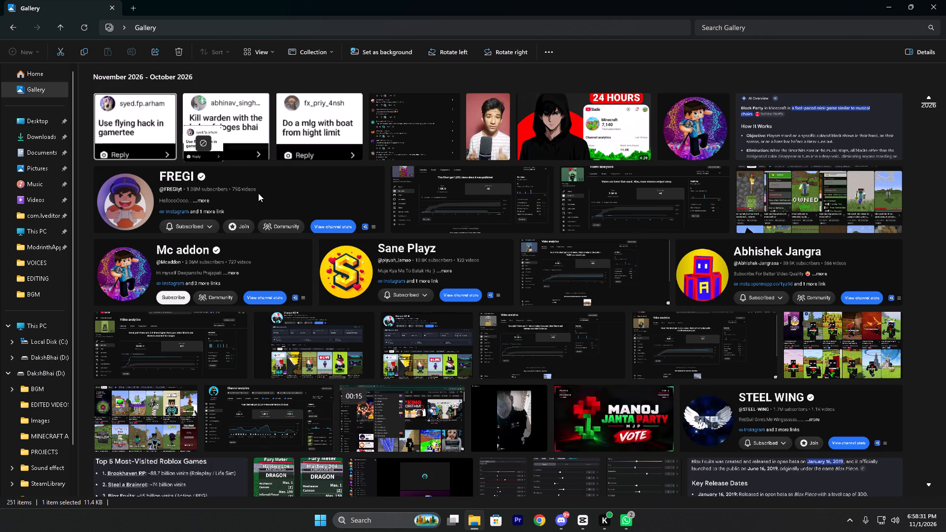
drag(258, 193, 621, 454)
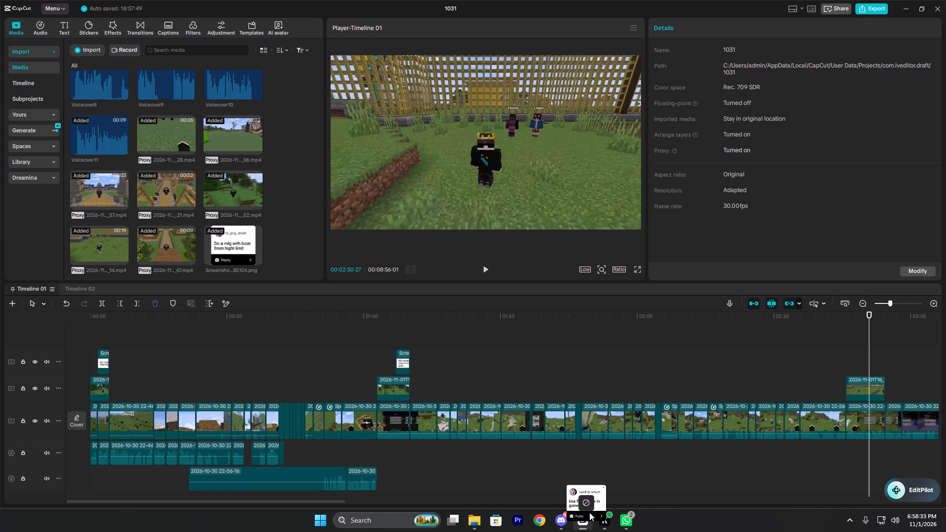
Switch to Google Chrome and open YouTube Studio.
click(543, 513)
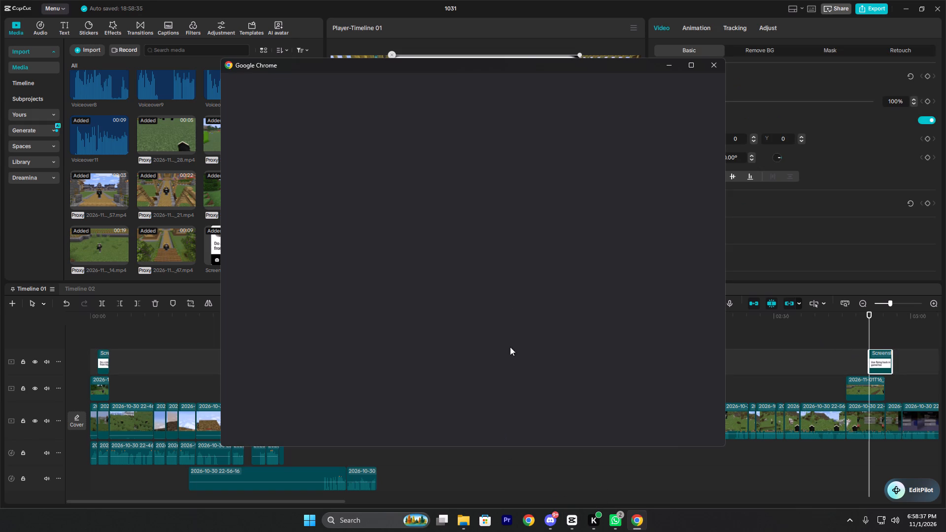
click(449, 284)
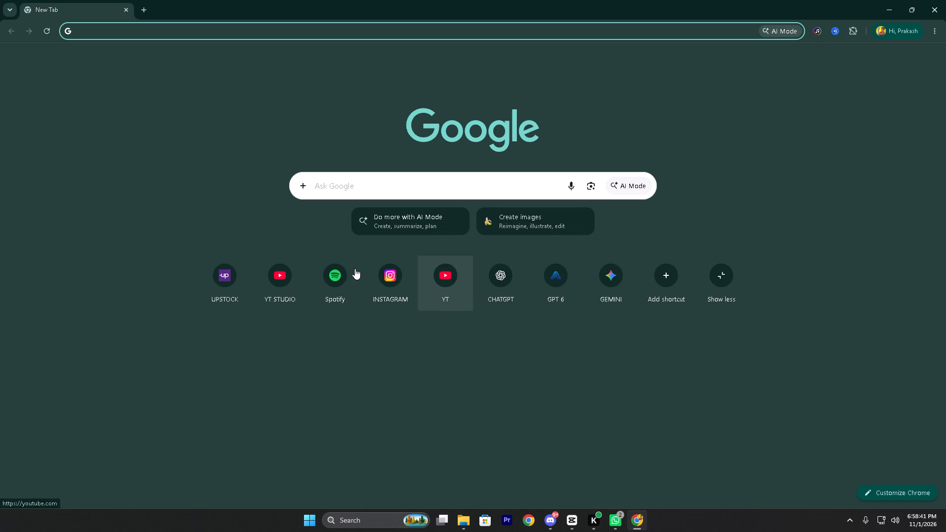
click(278, 275)
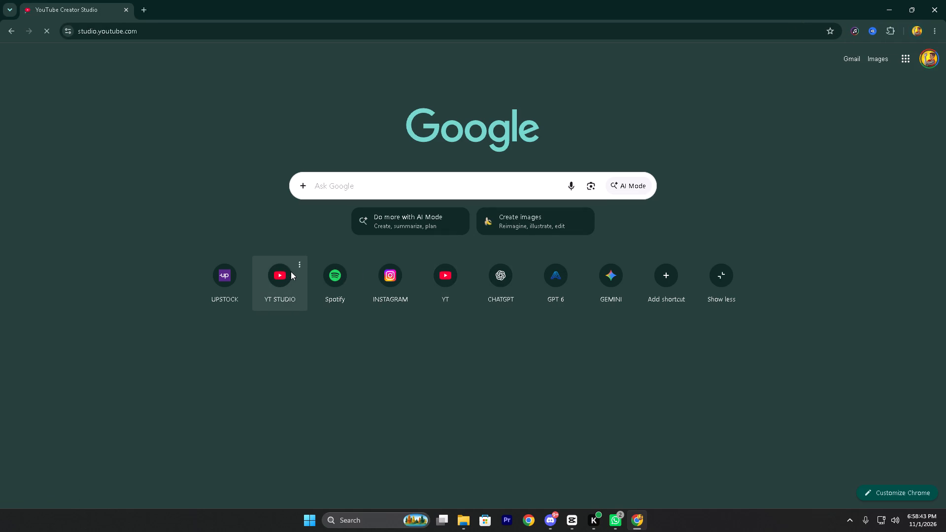
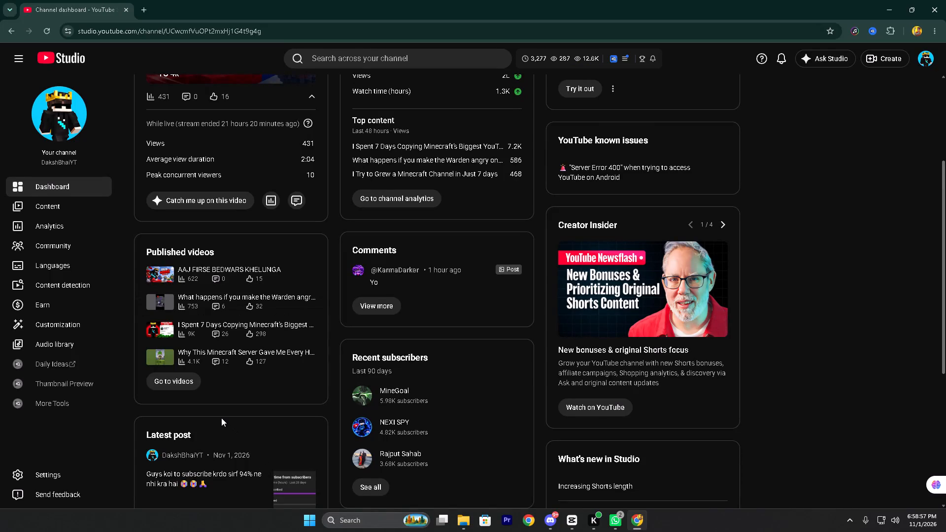
Give a heart to the unanswered "Yo" comment in the channel's Community comments, and return to the channel dashboard.
scroll(221, 418, down, 1)
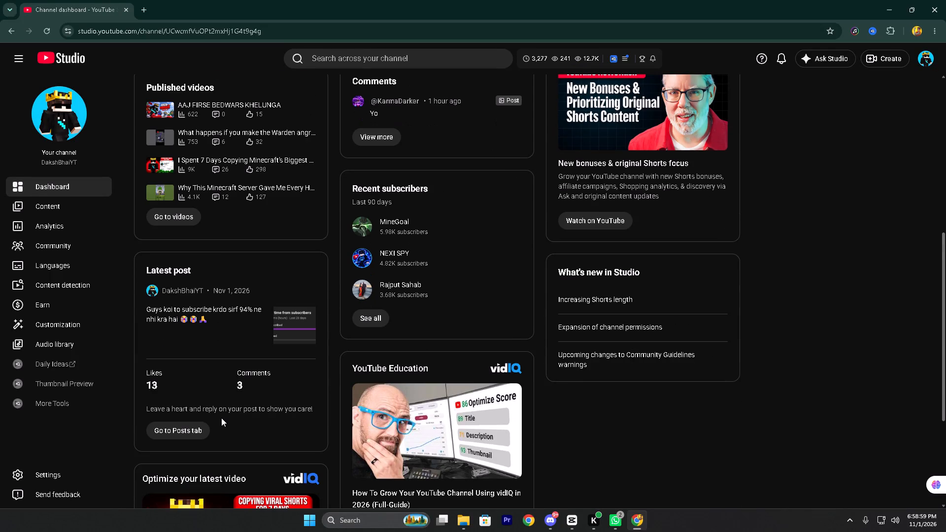
scroll(209, 399, down, 1)
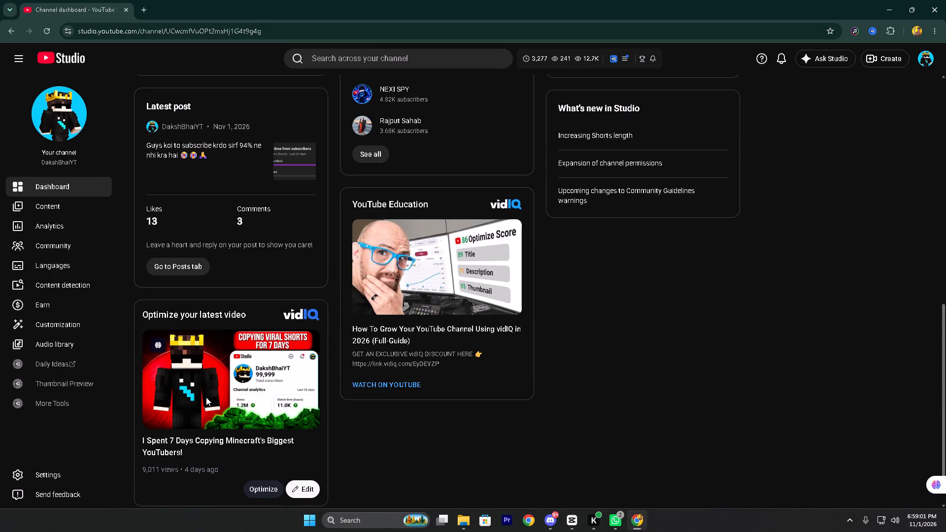
scroll(182, 364, up, 5)
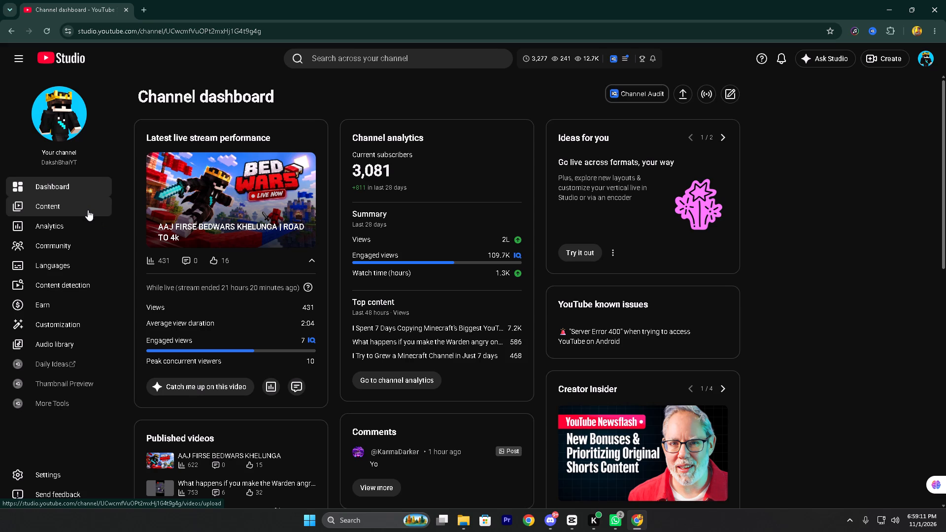
click(372, 492)
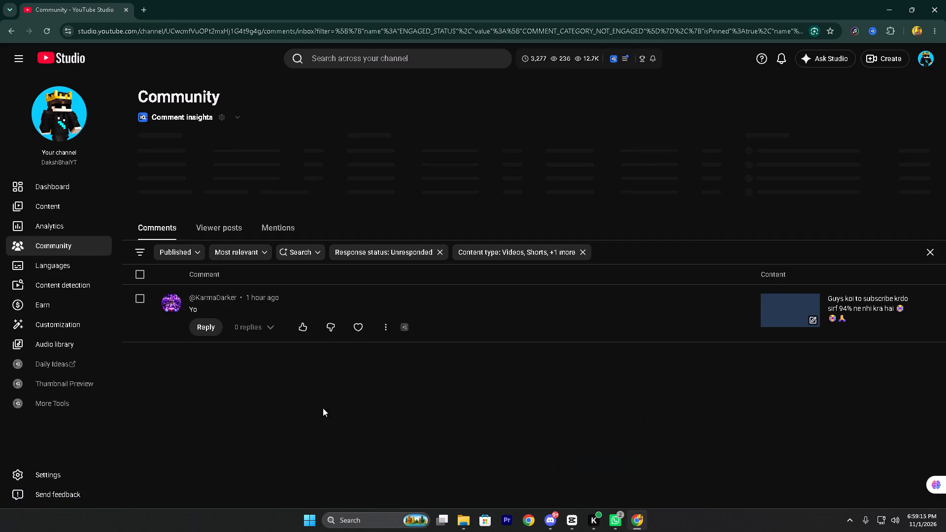
click(353, 324)
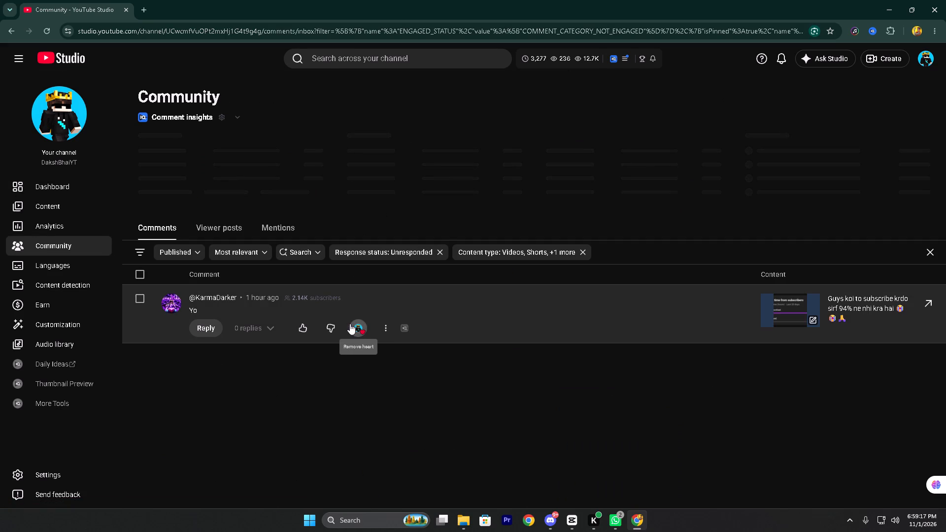
click(68, 185)
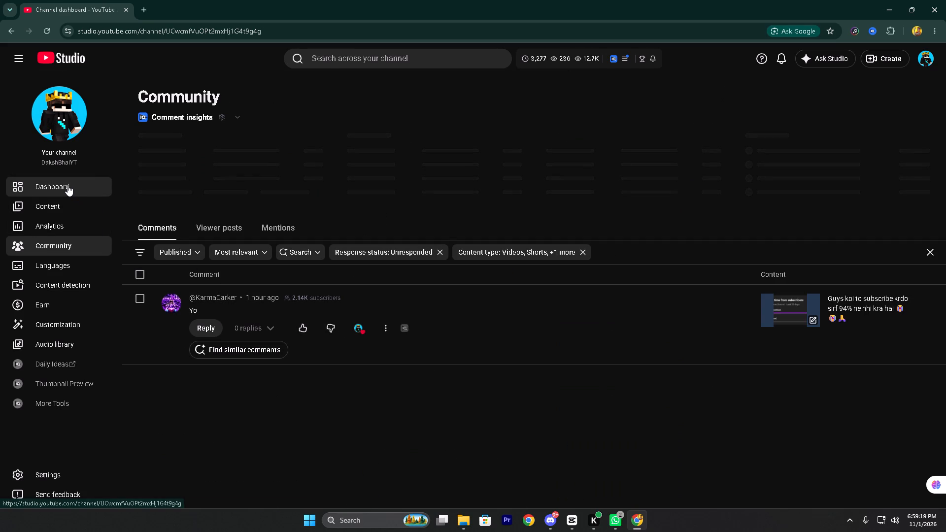
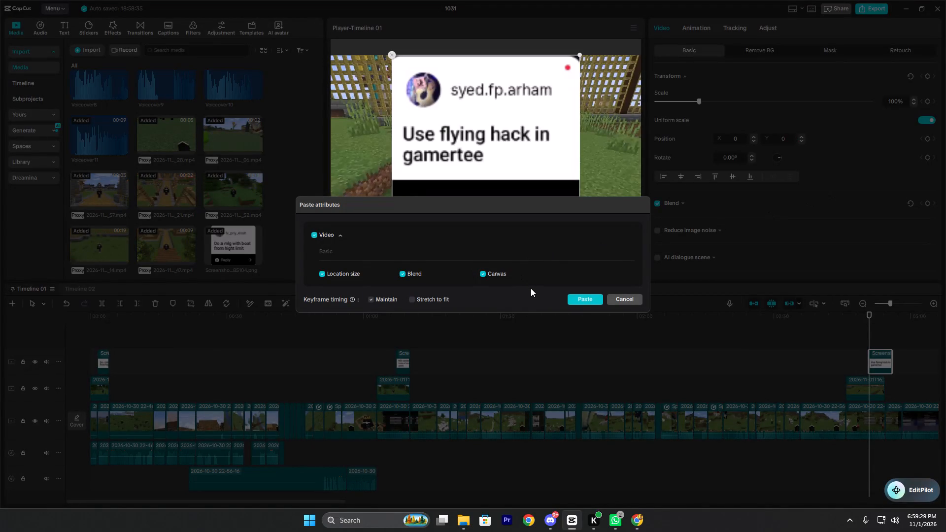
Paste the copied location size, blend and canvas attributes onto the "Use flying hack in gamertee" comment screenshot and preview its animation.
click(575, 299)
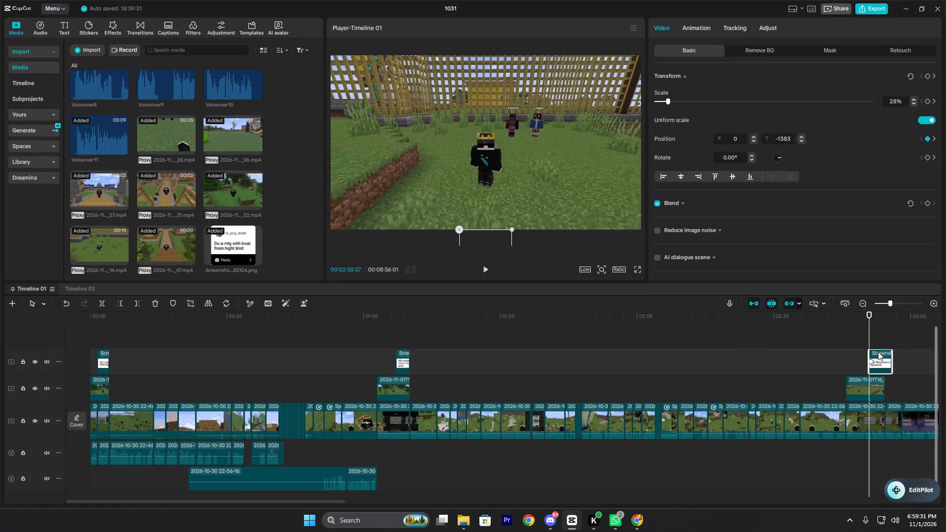
click(863, 337)
key(space)
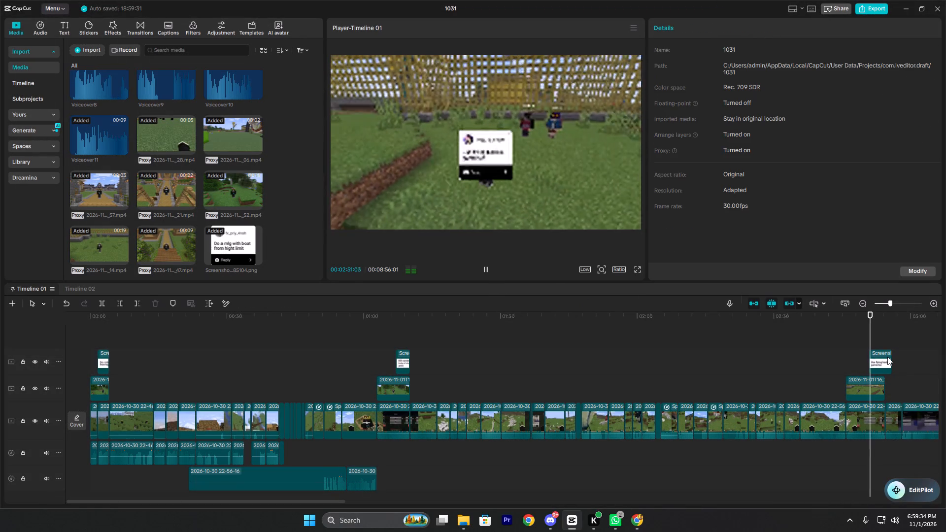
key(space)
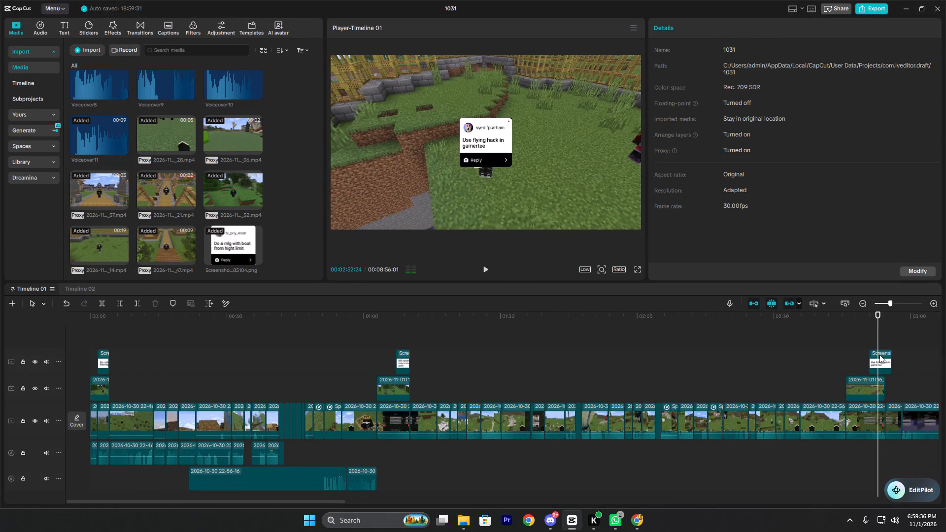
Shift the "Use flying hack in gamertee" screenshot about one second later so it starts near 00:02:52, checking the timing by playback.
click(879, 355)
drag(880, 358, 886, 358)
click(872, 341)
key(space)
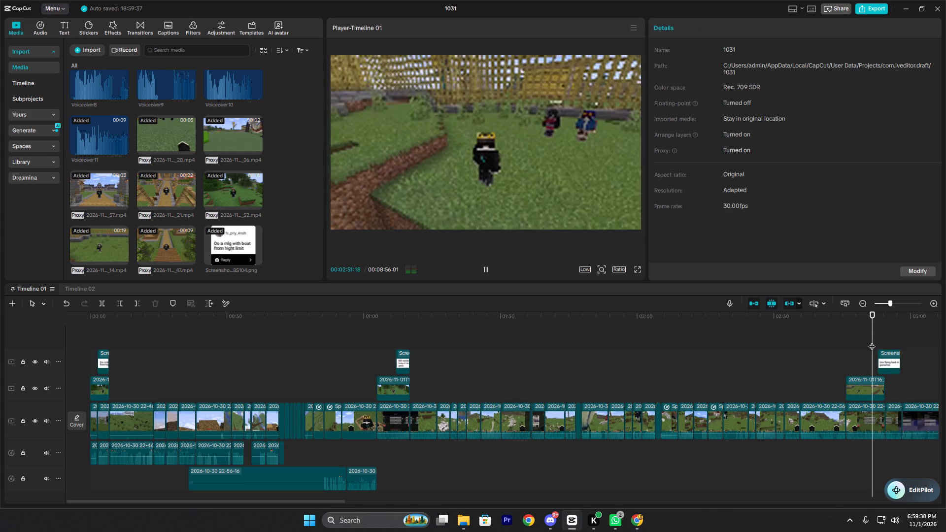
key(space)
click(896, 362)
drag(894, 361, 891, 361)
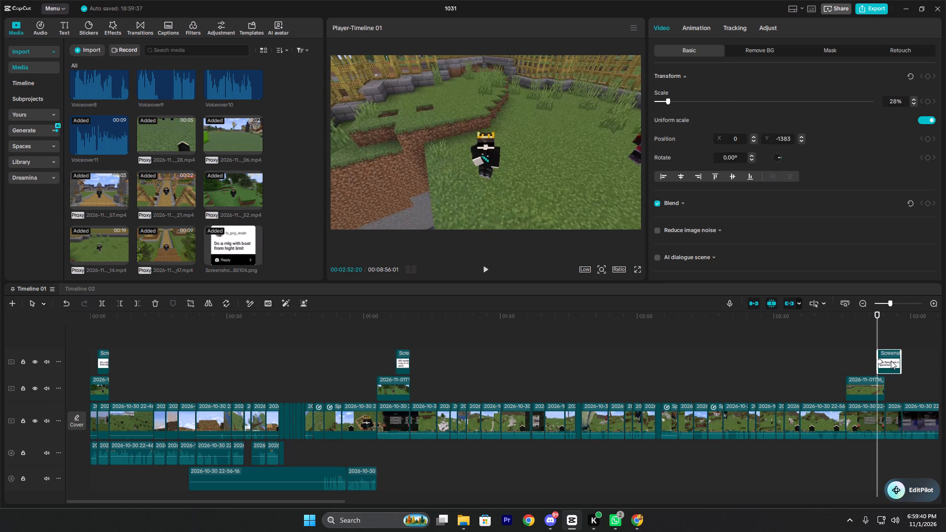
drag(891, 361, 890, 361)
click(872, 331)
key(space)
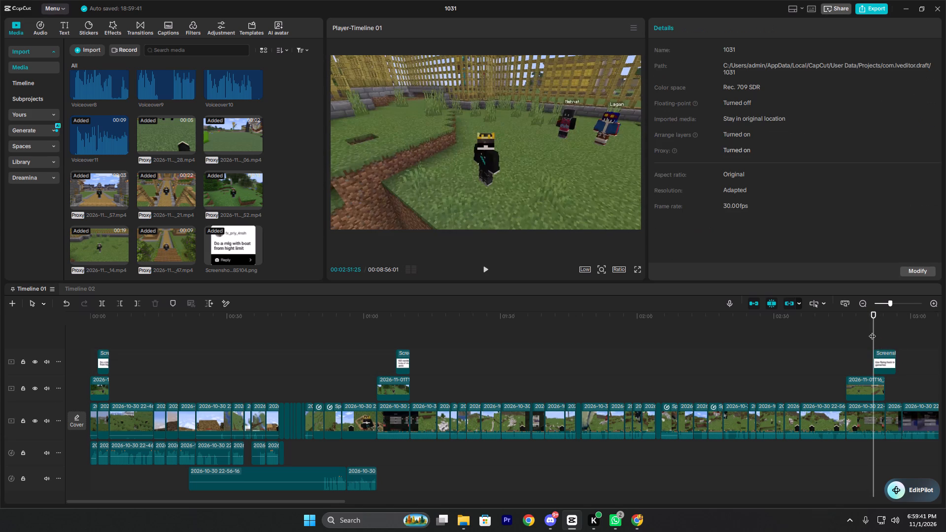
key(space)
Trim the end of the "Use flying hack in gamertee" screenshot to match the end of the gameplay overlay beneath it.
click(889, 360)
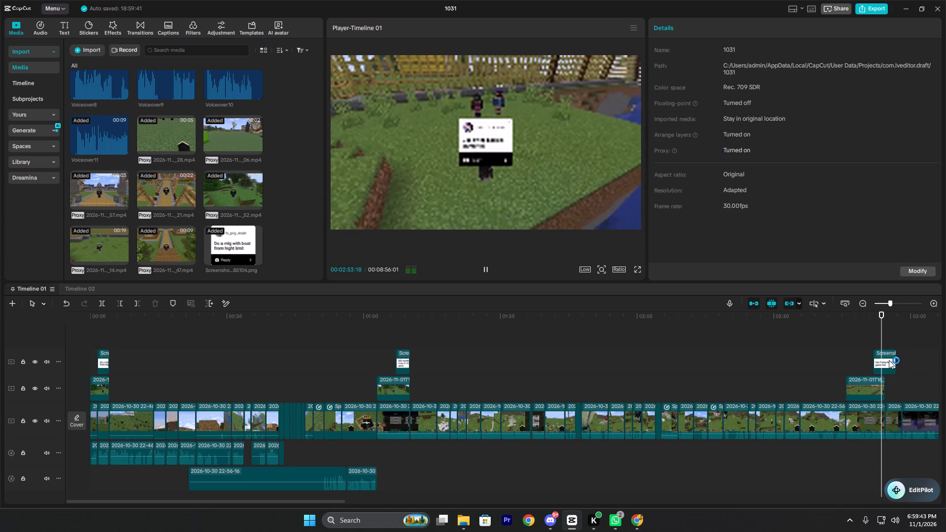
text(w)
key(space)
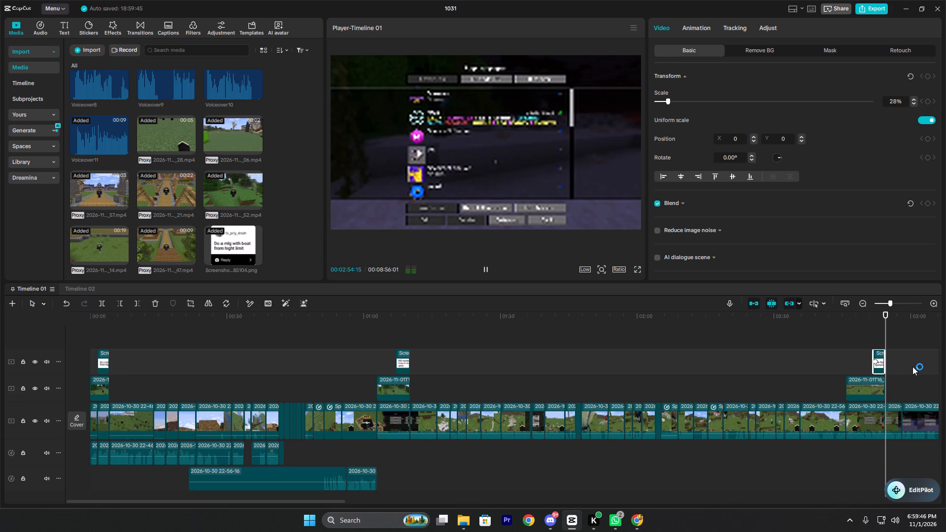
Review the 2026-11-01T16_29_14.mp4 overlay from 00:04:09:20 to 00:04:13:28 to check the timing for a comment screenshot.
click(924, 363)
drag(924, 363, 929, 363)
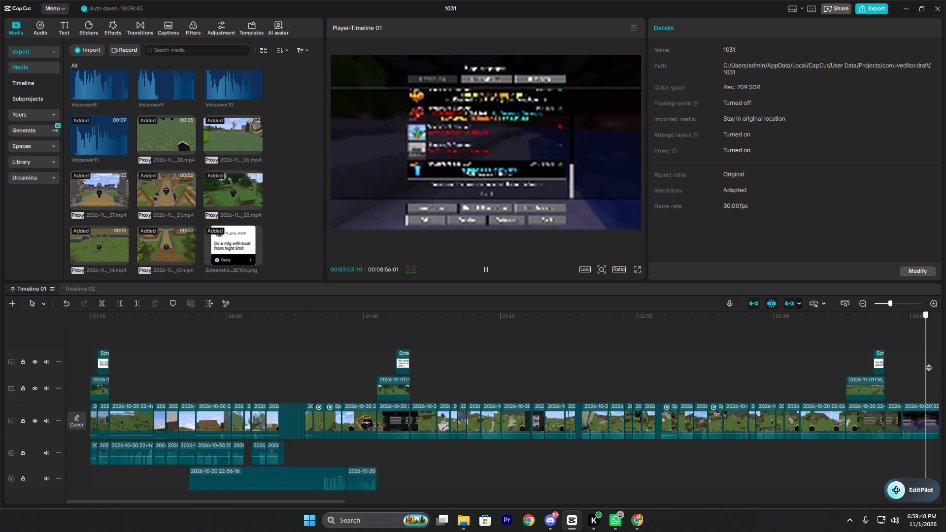
drag(929, 363, 644, 364)
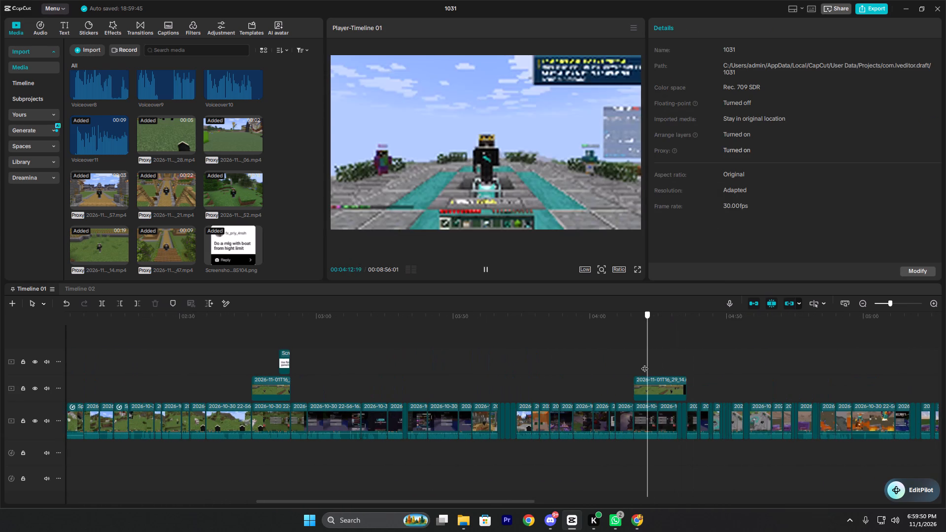
drag(644, 364, 636, 365)
key(space)
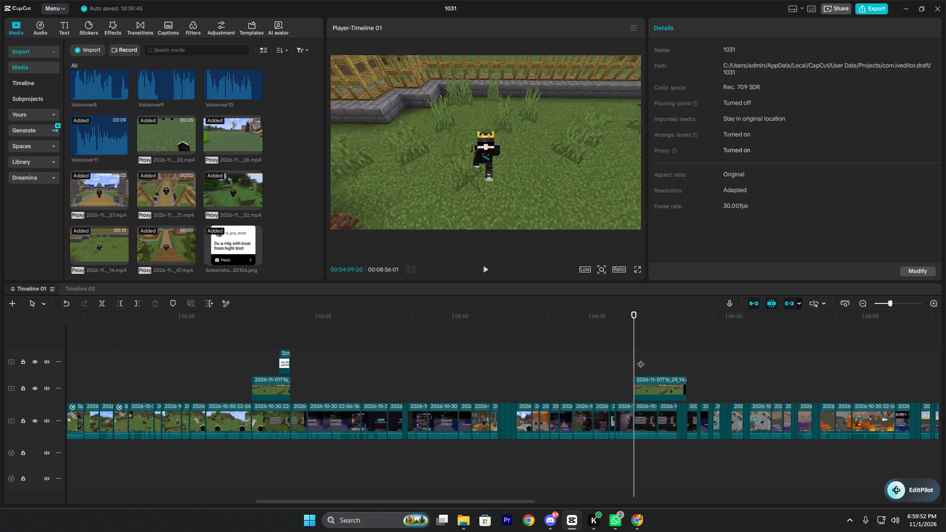
click(636, 357)
key(space)
click(633, 361)
key(space)
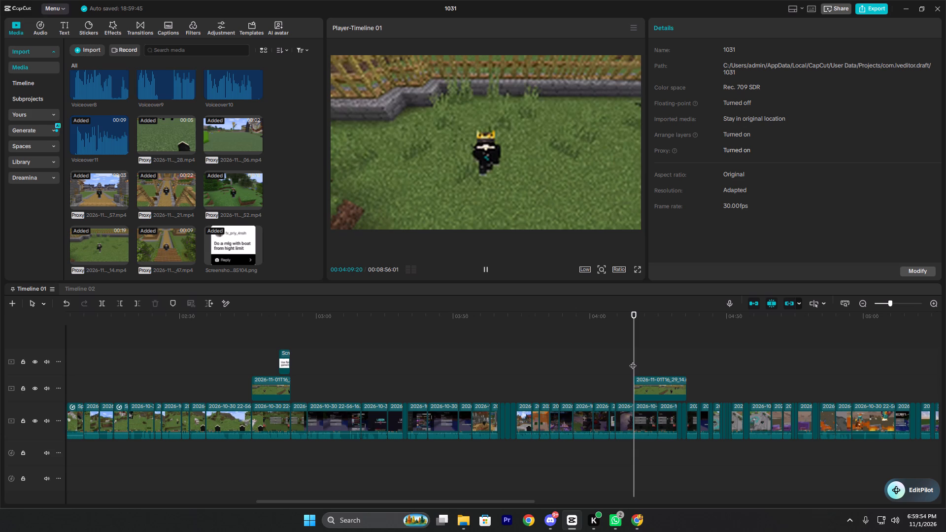
ctrl+scroll(654, 361, up, 4)
click(632, 363)
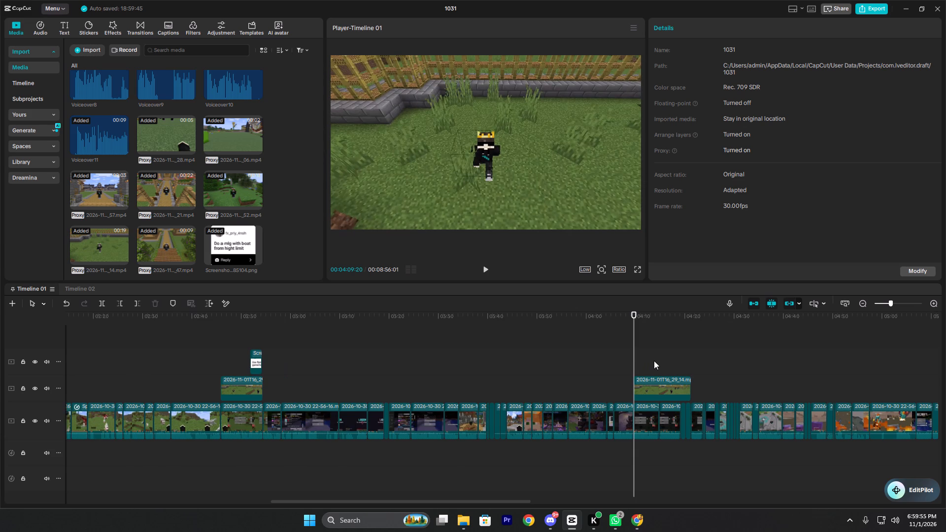
key(space)
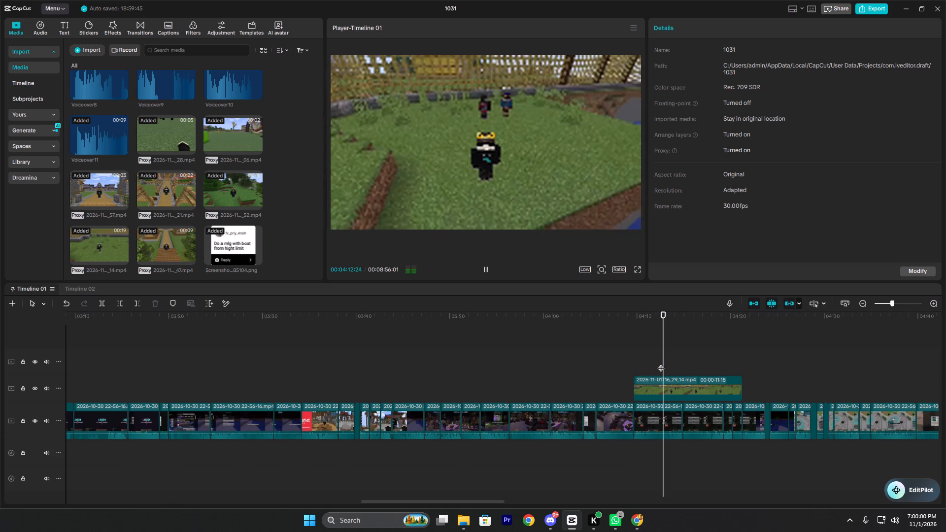
key(space)
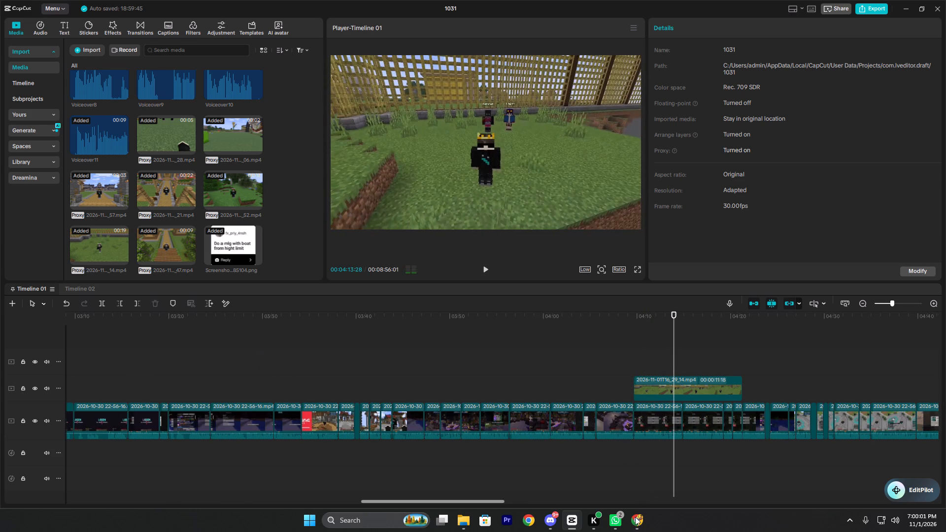
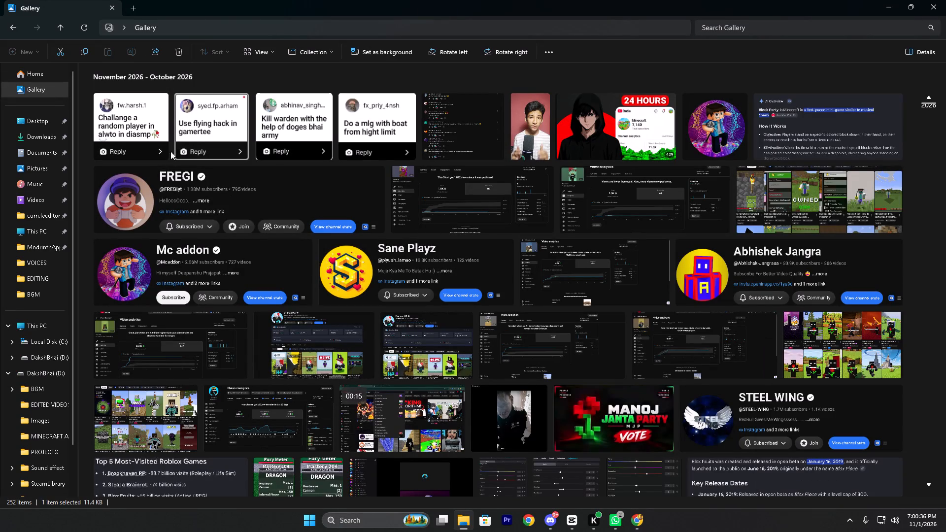
Add the "Challange a random player in alwto in diasmp" comment screenshot from the Gallery above the 2026-11-01T16_29_14.mp4 overlay, starting at 00:04:13:28.
drag(141, 124, 574, 511)
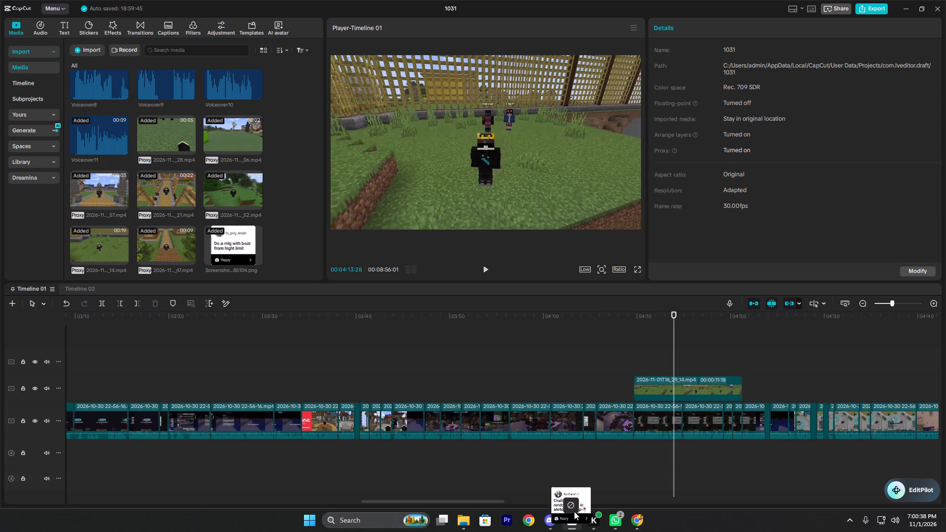
drag(574, 511, 594, 459)
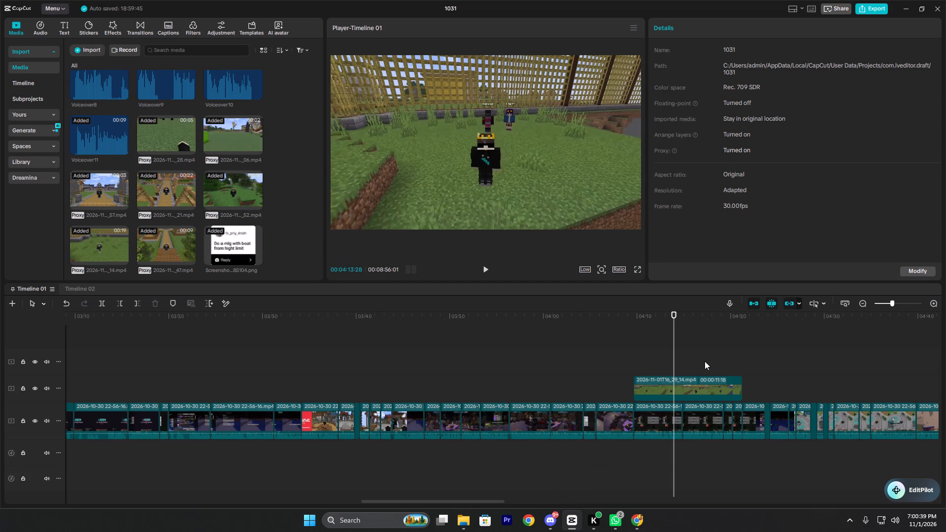
Paste the copied location size, blend and canvas attributes onto the "Challange a random player" screenshot, maintaining keyframe timing, and preview its animation.
right_click(699, 361)
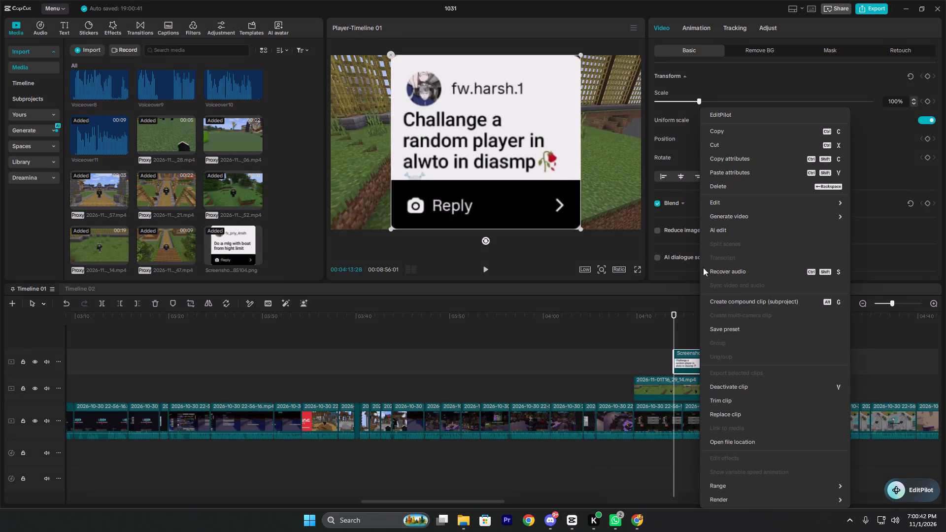
click(716, 173)
click(589, 303)
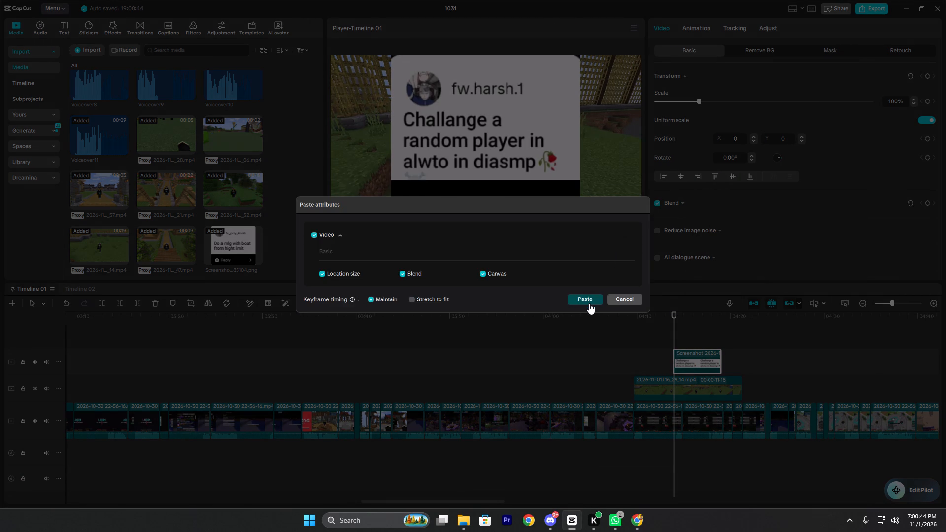
click(669, 321)
key(space)
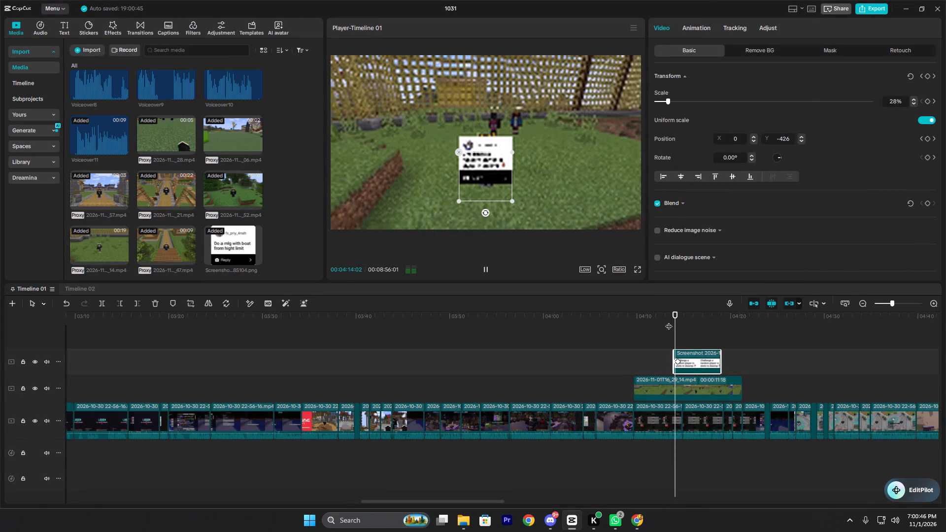
key(space)
Shift the "Challange a random player" screenshot about 1.5 seconds later so it starts near 00:04:15, and check the timing by playback.
drag(695, 356, 710, 360)
click(687, 335)
key(space)
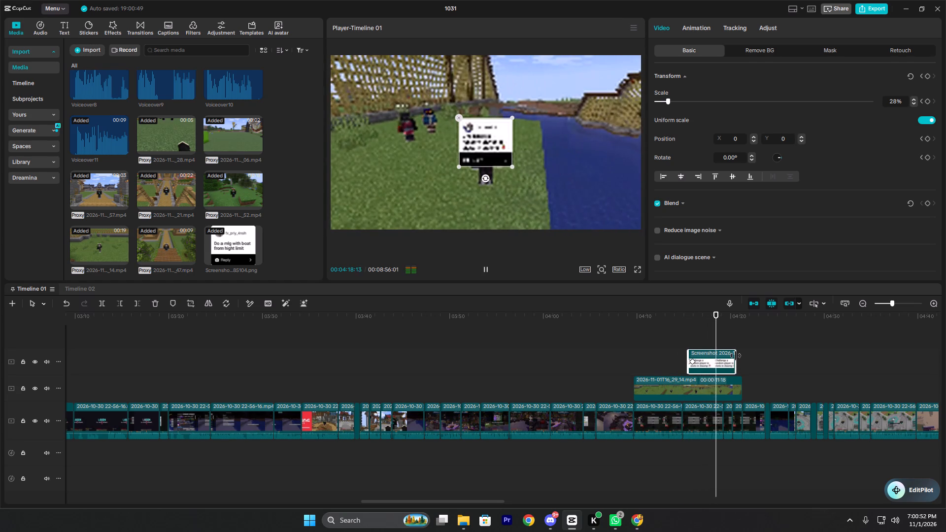
Trim the end of the "Challange a random player" screenshot to about 00:04:19 and check the timing by playback.
drag(736, 356, 741, 357)
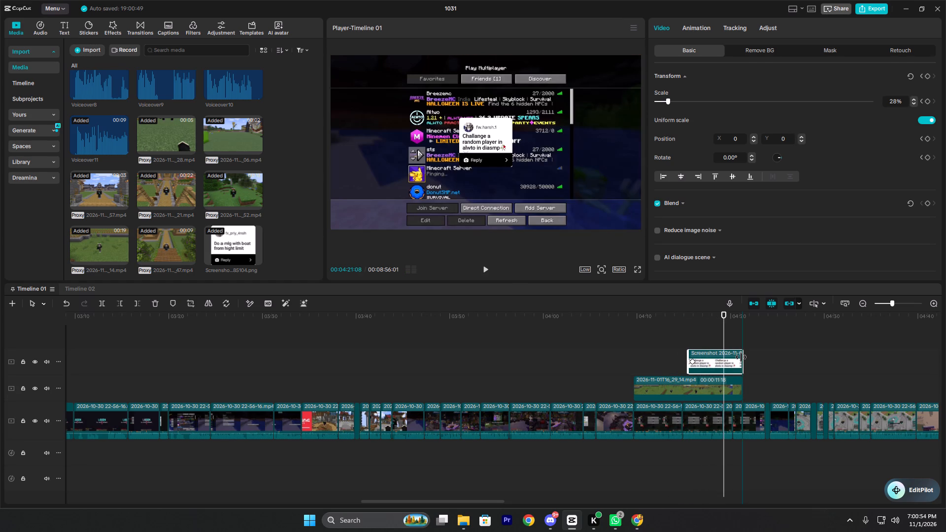
drag(741, 357, 723, 361)
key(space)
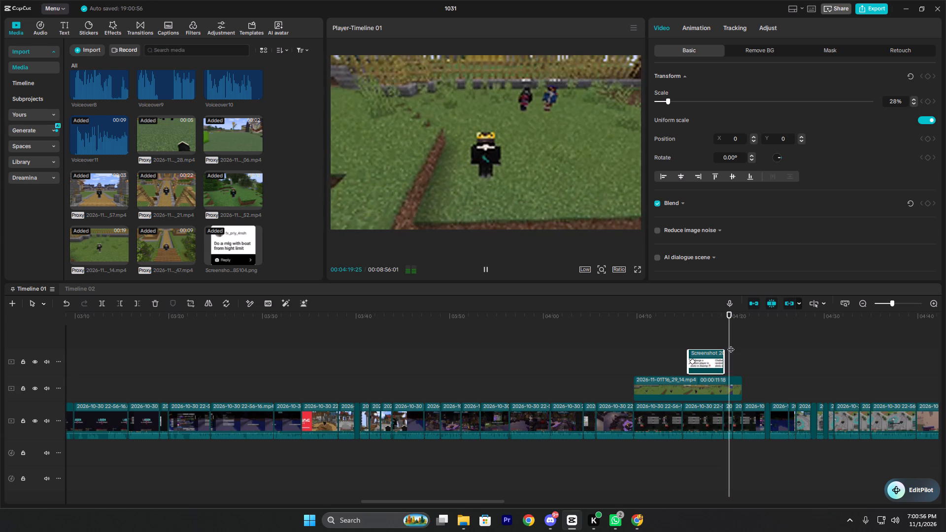
Review the next pair of overlay clips from 00:06:19:29 by playback to find the timing for another comment screenshot.
ctrl+scroll(785, 418, down, 3)
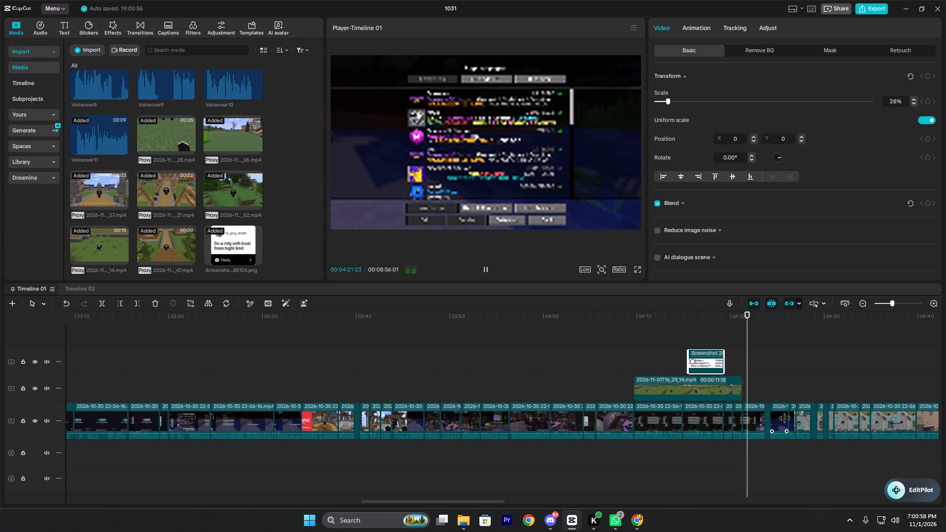
ctrl+scroll(792, 417, down, 5)
ctrl+scroll(807, 408, up, 5)
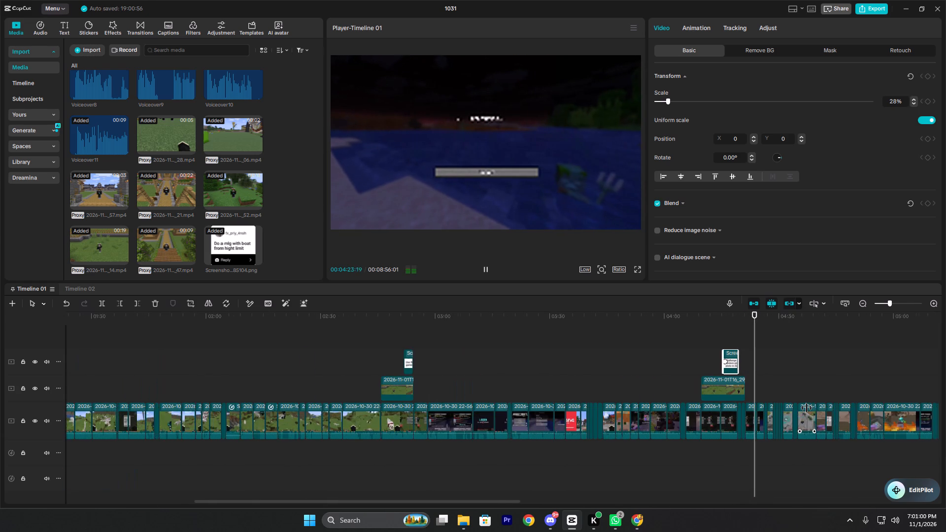
ctrl+scroll(807, 408, down, 4)
click(888, 371)
drag(888, 371, 821, 419)
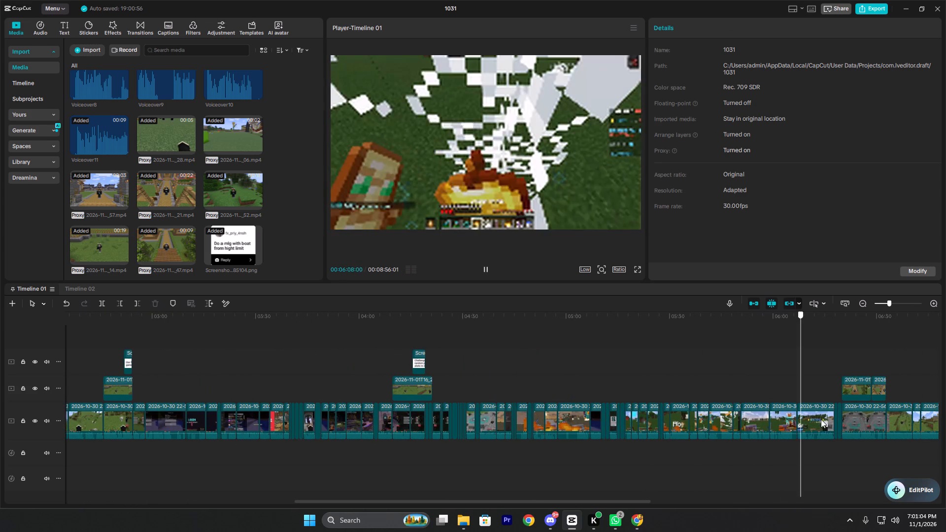
drag(821, 419, 841, 420)
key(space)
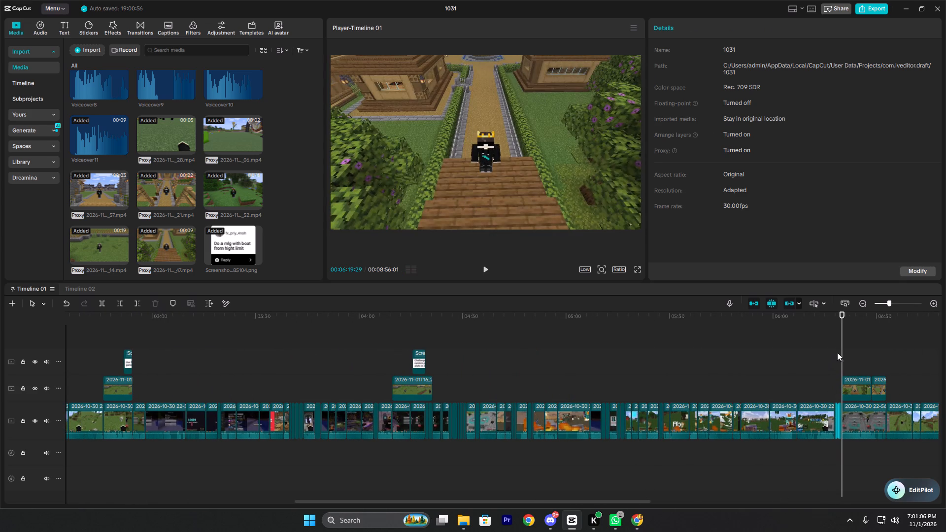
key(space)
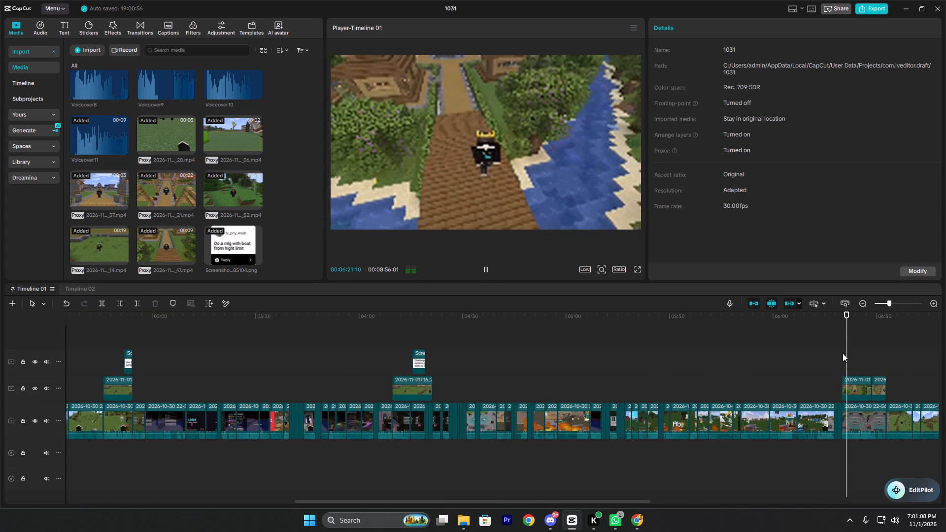
ctrl+scroll(846, 359, up, 2)
ctrl+scroll(879, 367, down, 1)
ctrl+scroll(880, 367, up, 2)
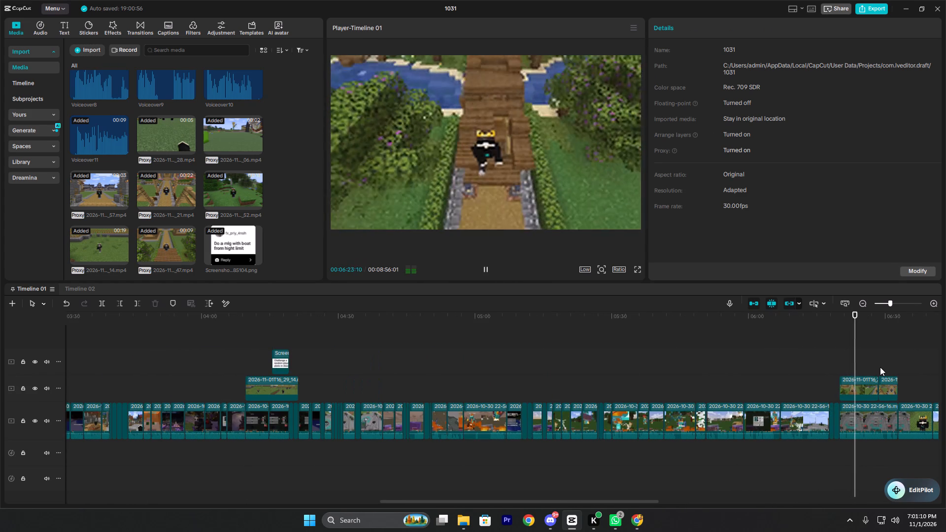
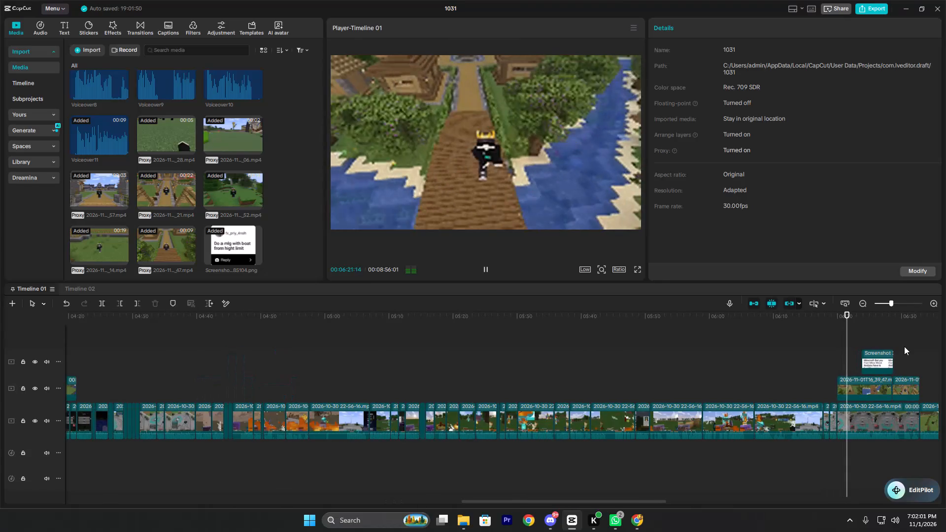
Trim the start of the "Minecraft But you Can't Mine Wood" screenshot to about 00:06:25 and extend its end to about 00:06:29:20.
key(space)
click(881, 359)
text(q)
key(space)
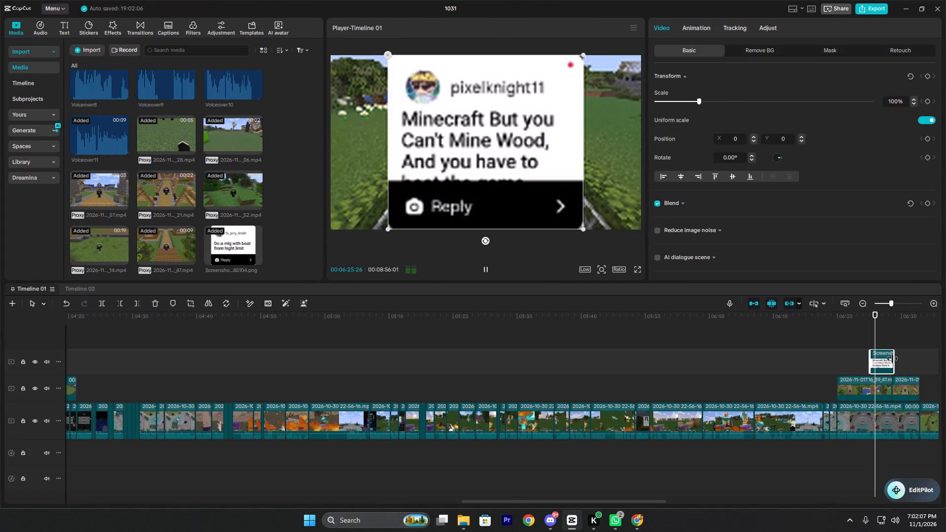
click(893, 362)
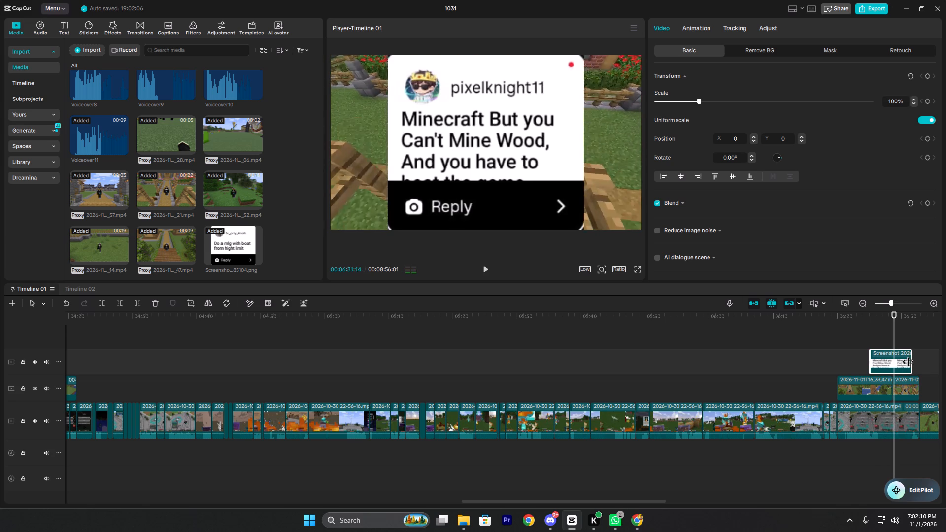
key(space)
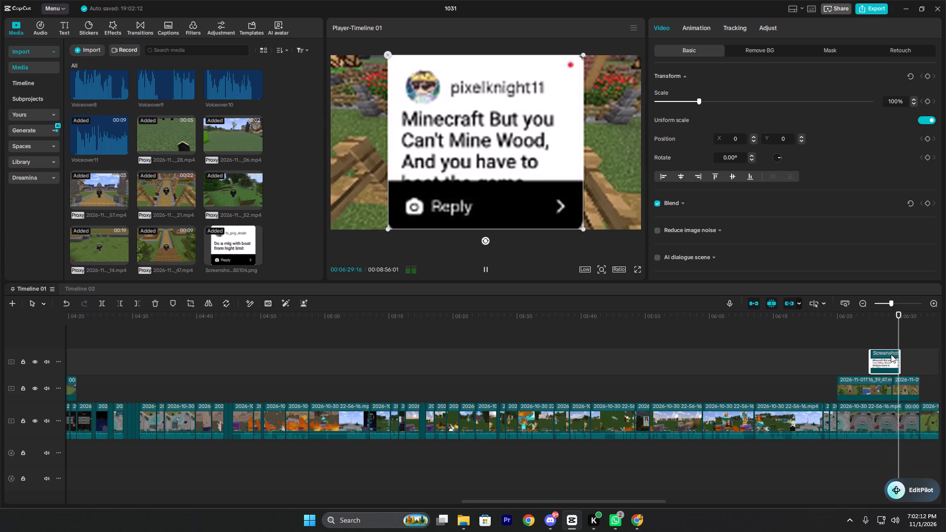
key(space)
Paste the copied attributes onto the "Minecraft But you Can't Mine Wood" screenshot and preview its animation from just before it appears.
right_click(879, 366)
click(800, 177)
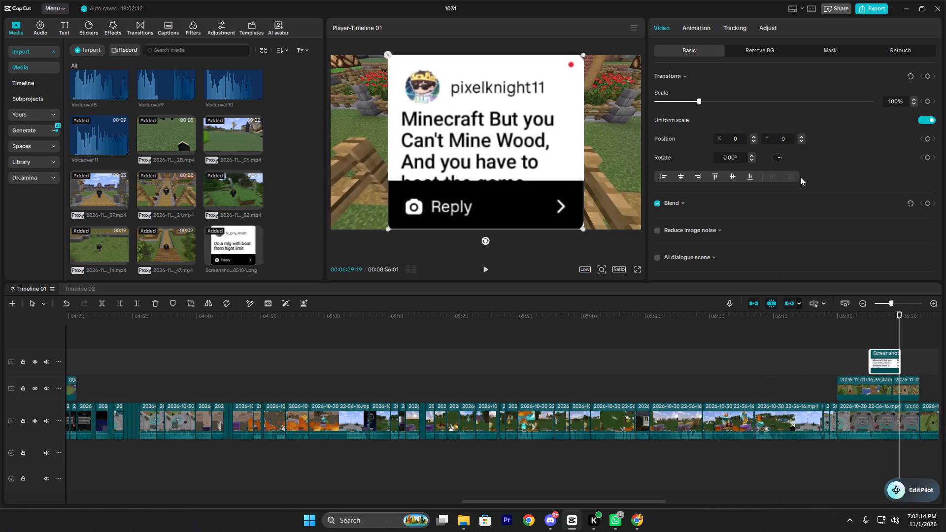
click(596, 304)
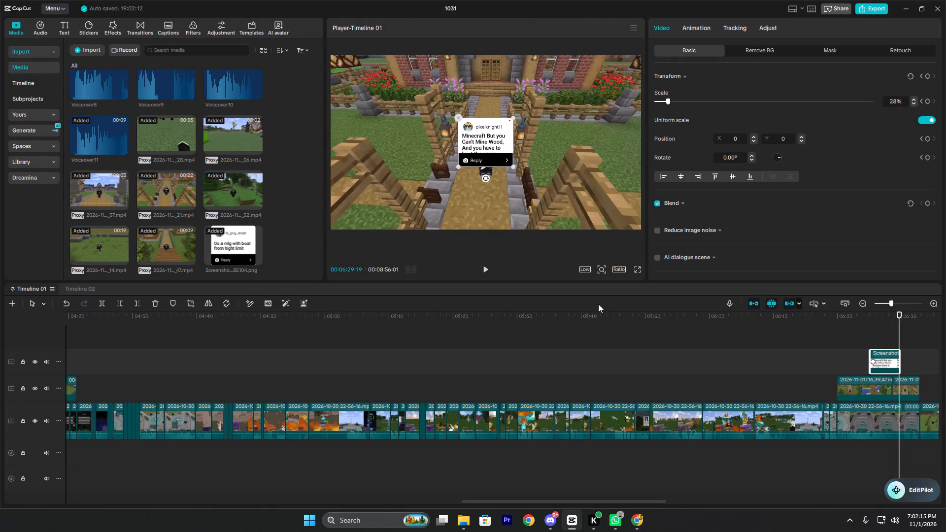
double_click(865, 334)
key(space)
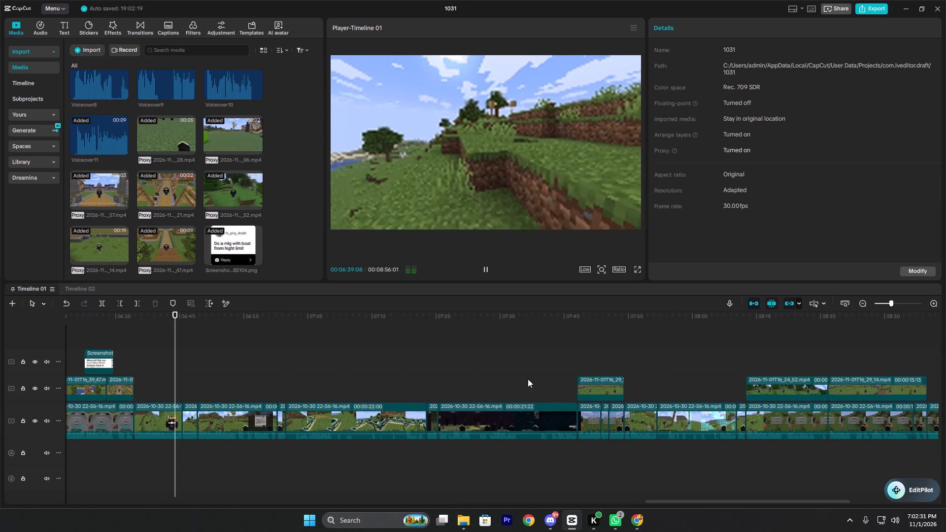
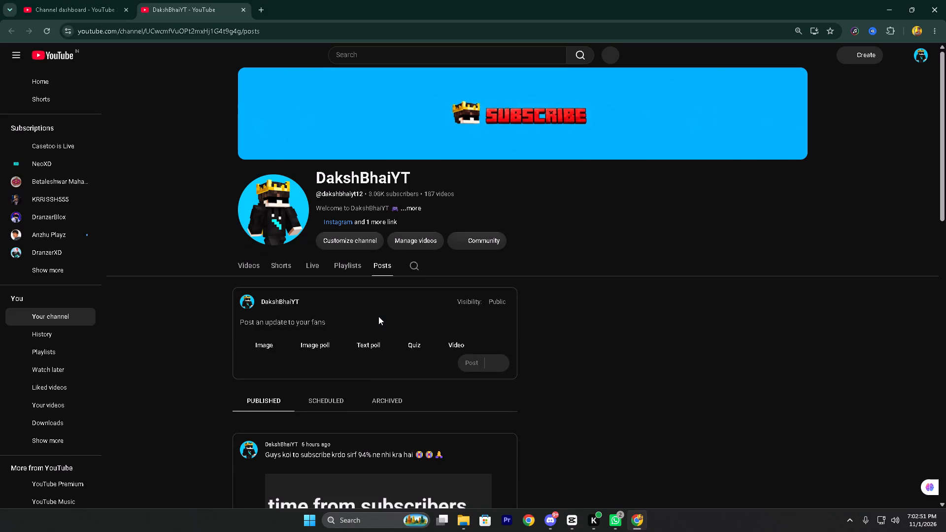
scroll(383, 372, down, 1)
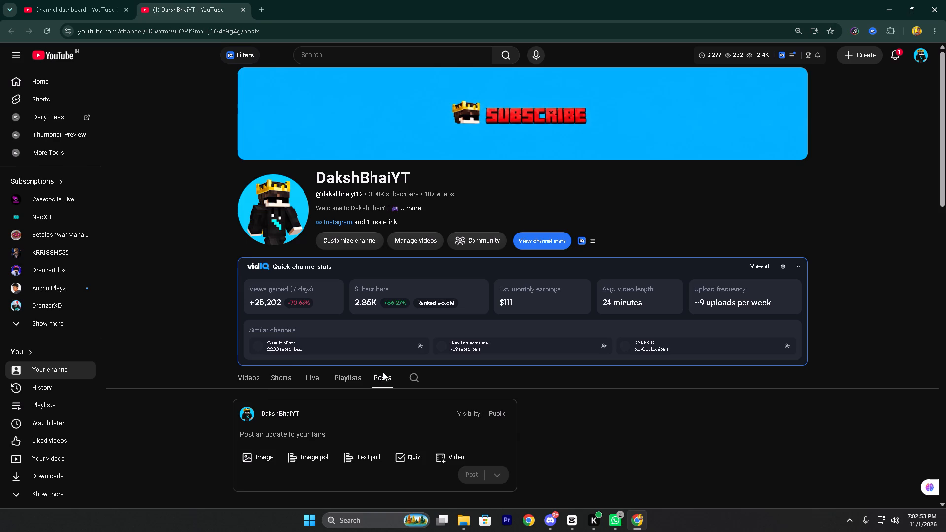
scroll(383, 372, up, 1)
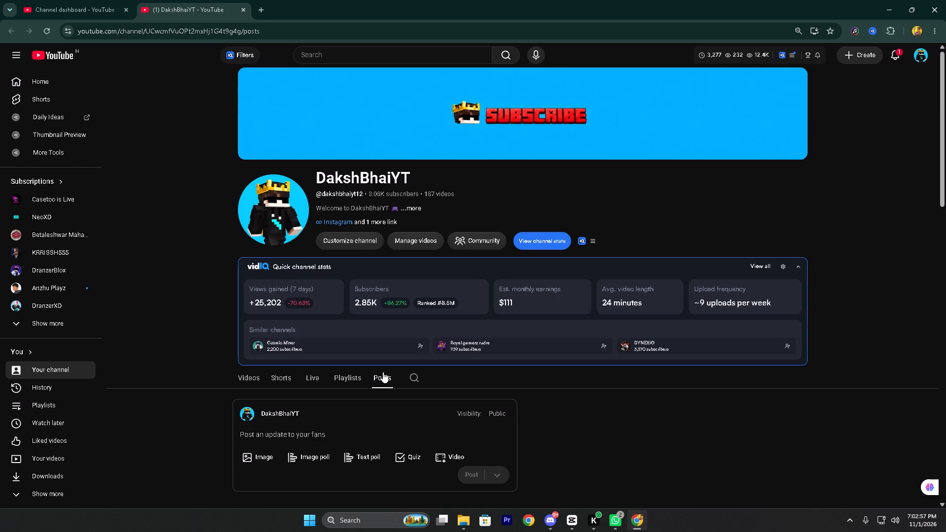
Find the "Guys Give me dare in Minecraft" post in the YouTube channel's posts and open its comments.
scroll(383, 372, down, 3)
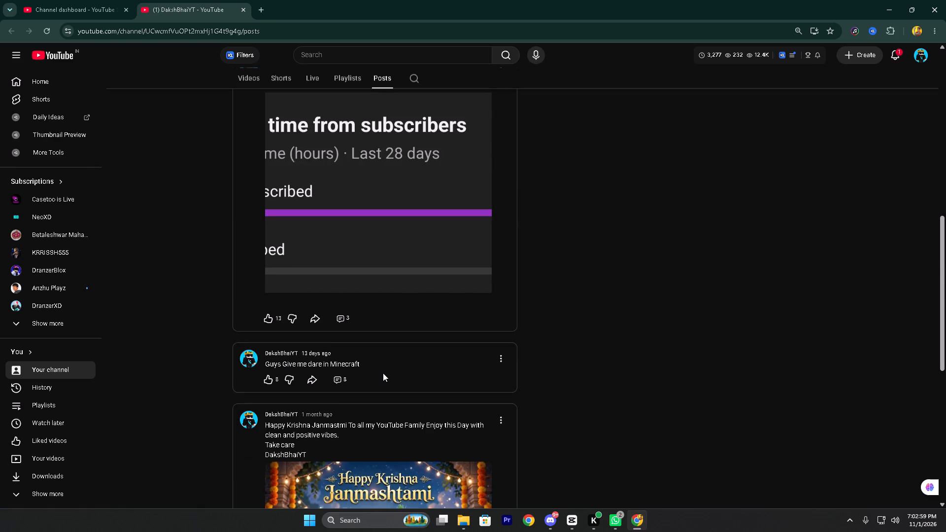
scroll(383, 374, down, 3)
scroll(383, 374, up, 5)
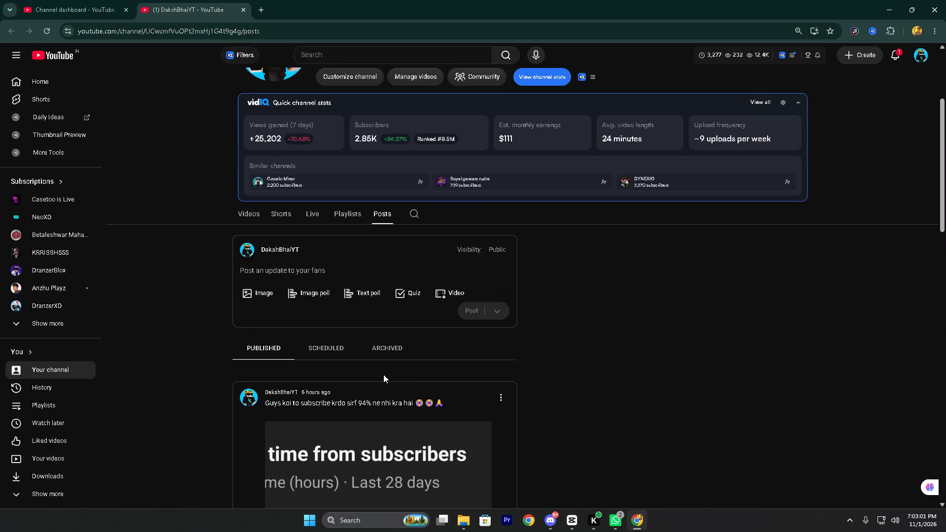
scroll(383, 374, down, 2)
click(334, 382)
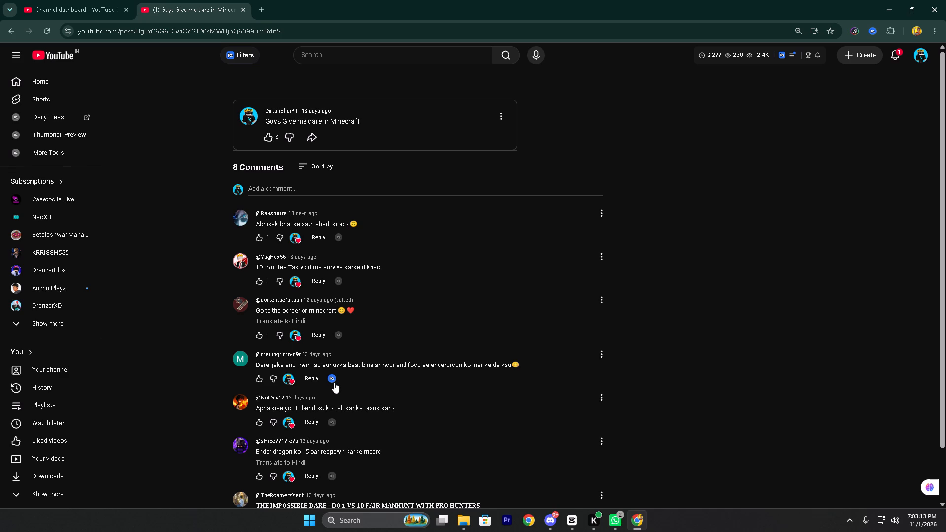
Enlarge the comments page and capture a cropped screenshot of the "Go to the border of minecraft" comment.
key(Print)
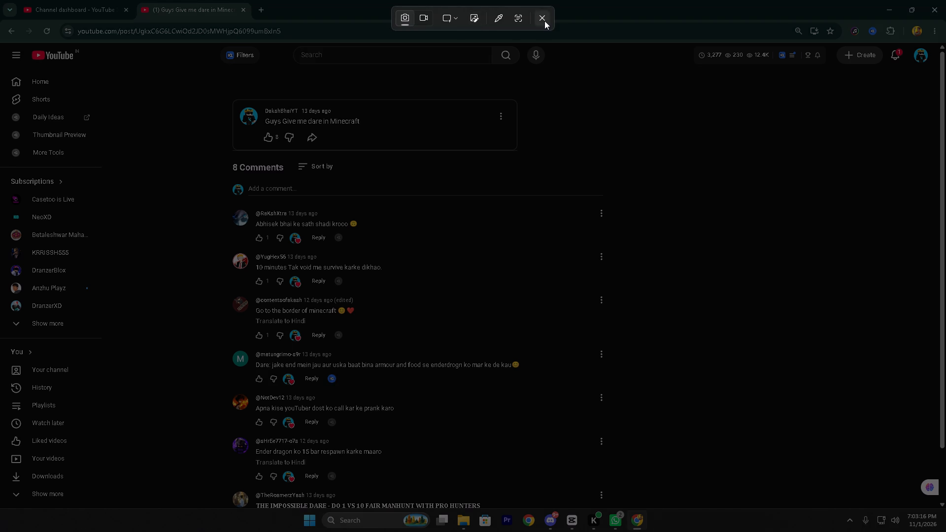
click(544, 21)
ctrl+scroll(334, 280, up, 3)
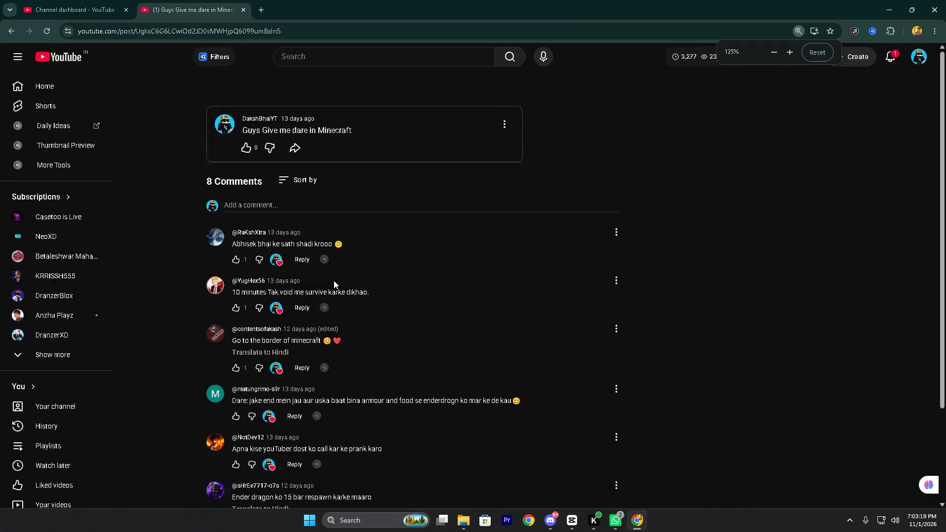
scroll(334, 280, down, 1)
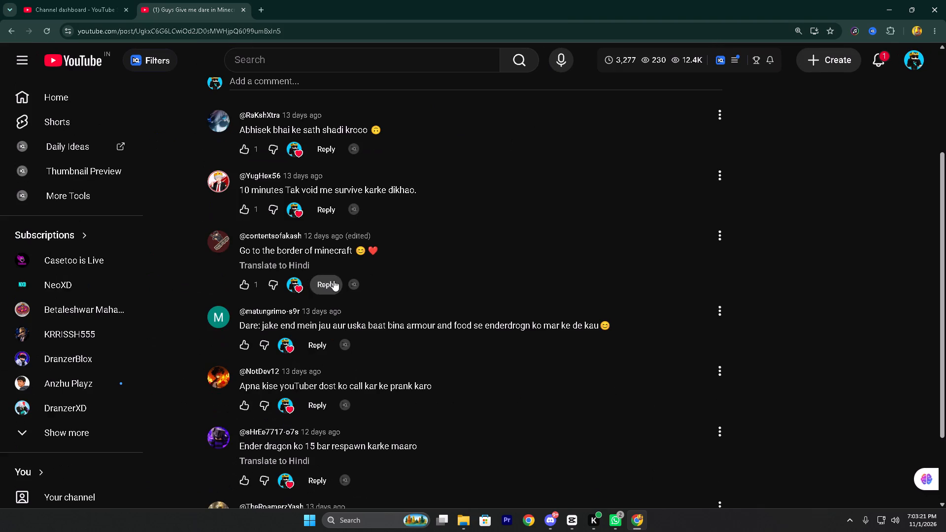
key(Print)
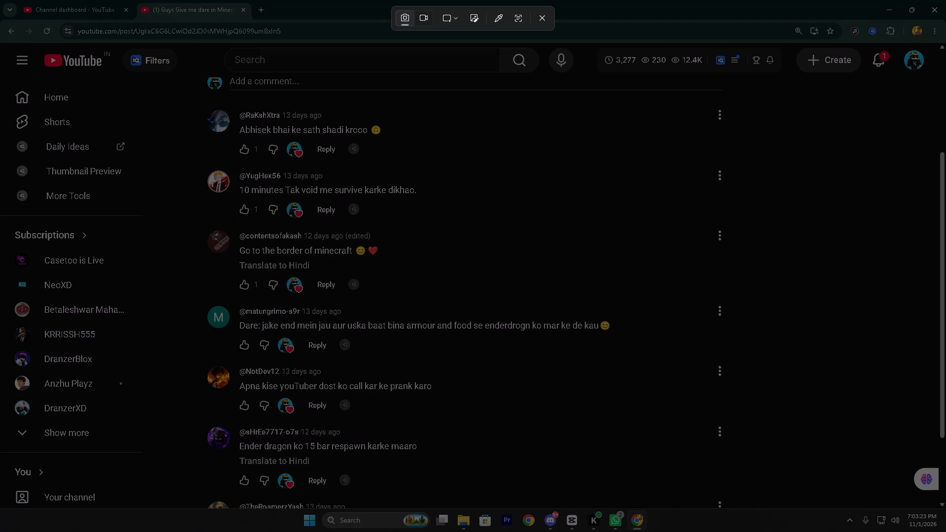
drag(200, 229, 362, 290)
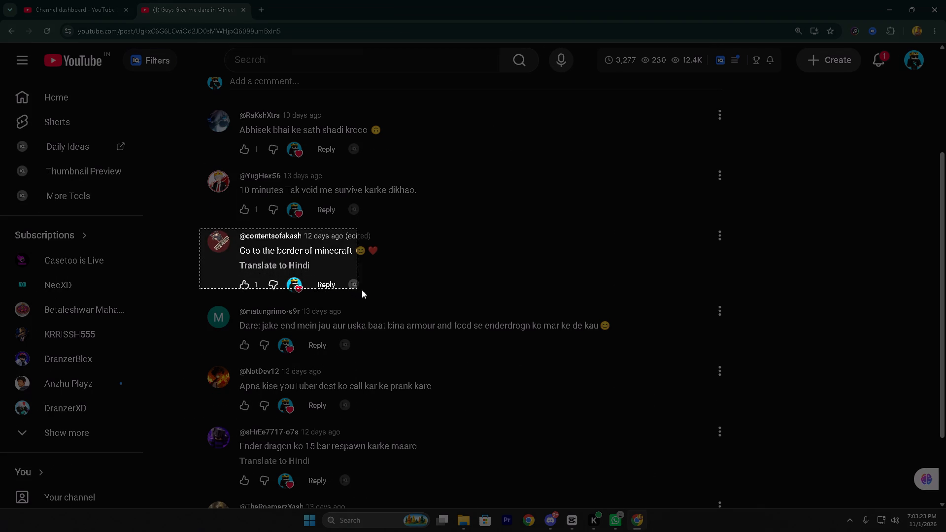
drag(362, 290, 390, 297)
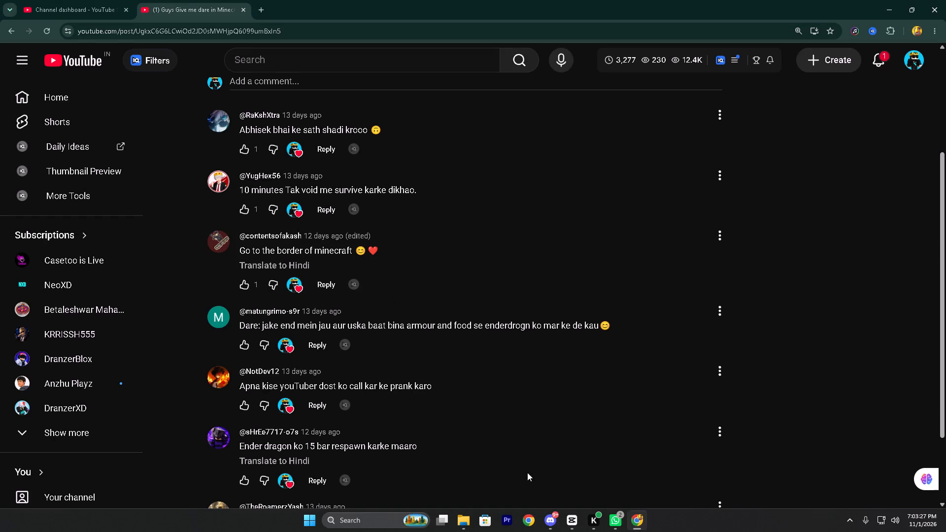
Add the "Go to the border of minecraft" screenshot from the Gallery to the CapCut timeline's top track, starting at 00:07:45:25.
click(580, 519)
click(470, 516)
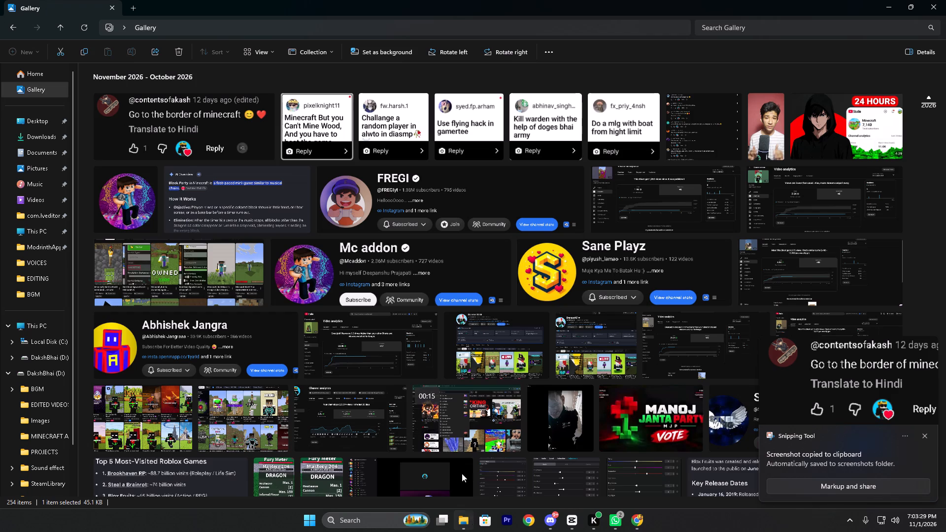
right_drag(220, 130, 563, 525)
right_drag(563, 525, 186, 219)
right_drag(186, 219, 172, 141)
drag(174, 129, 555, 519)
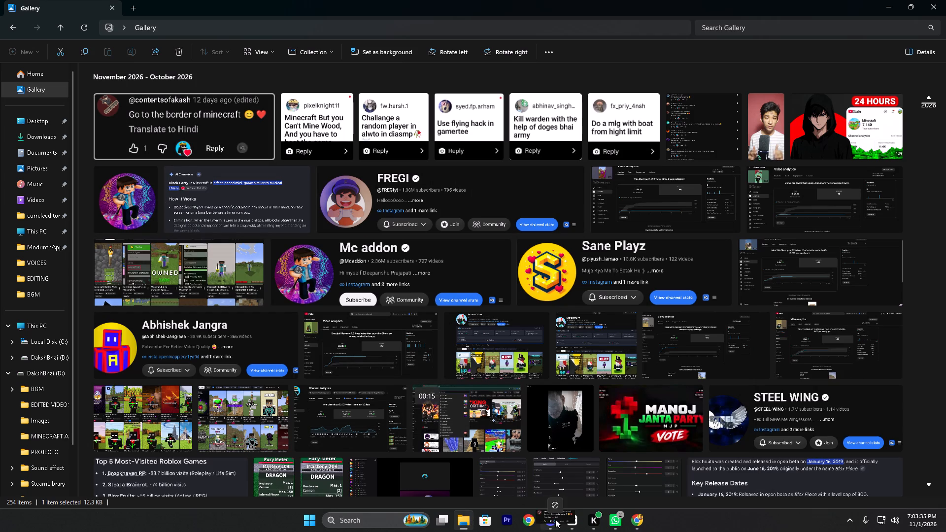
drag(555, 519, 591, 463)
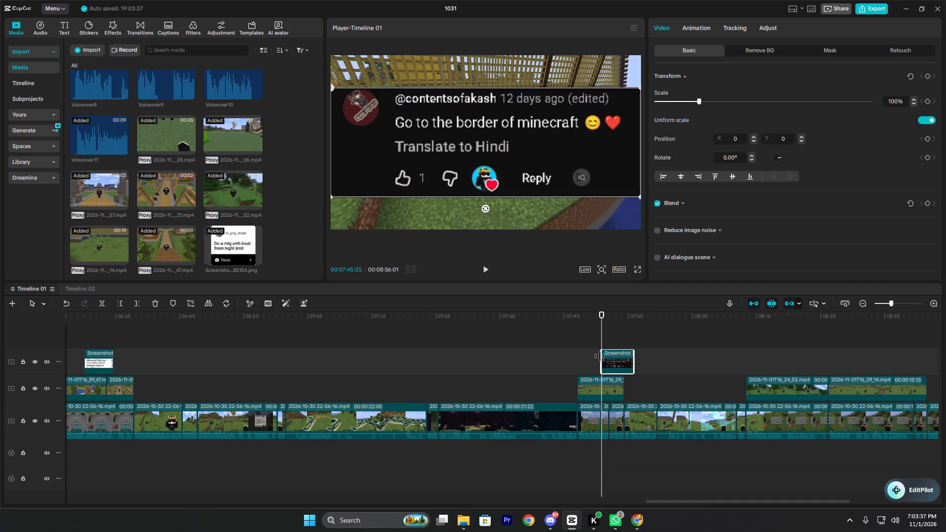
Play the section under the "Go to the border of minecraft" screenshot and trim its beginning to 00:07:47:04.
click(594, 348)
key(space)
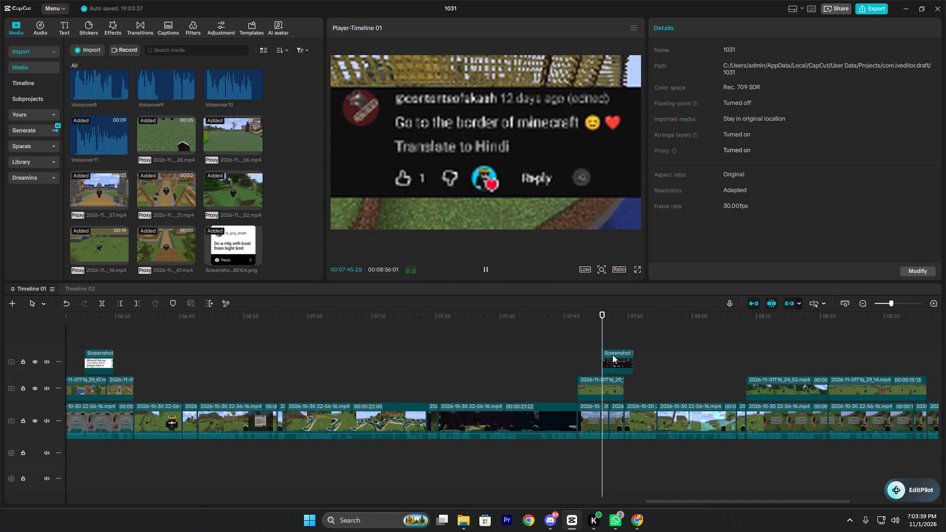
key(space)
click(618, 356)
key(q)
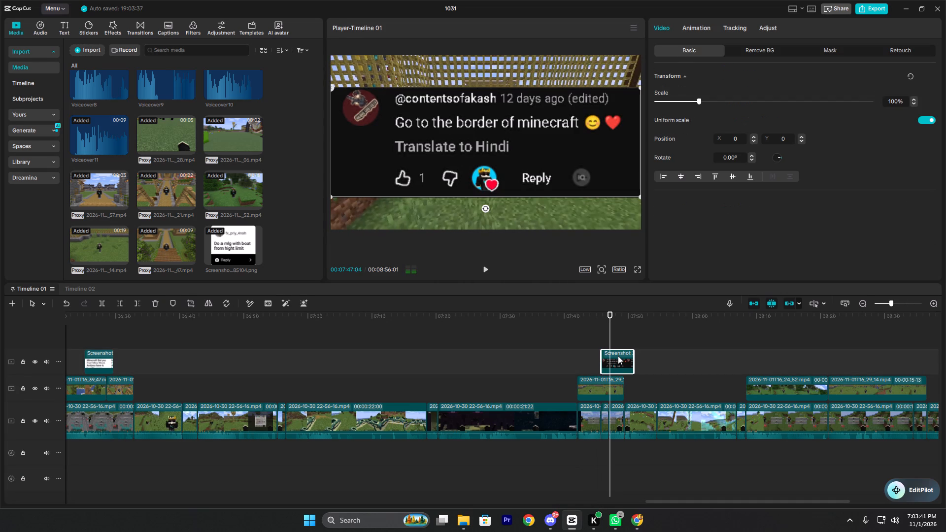
Paste the copied attributes onto the "Go to the border of minecraft" screenshot and preview its animation.
right_click(618, 356)
click(648, 174)
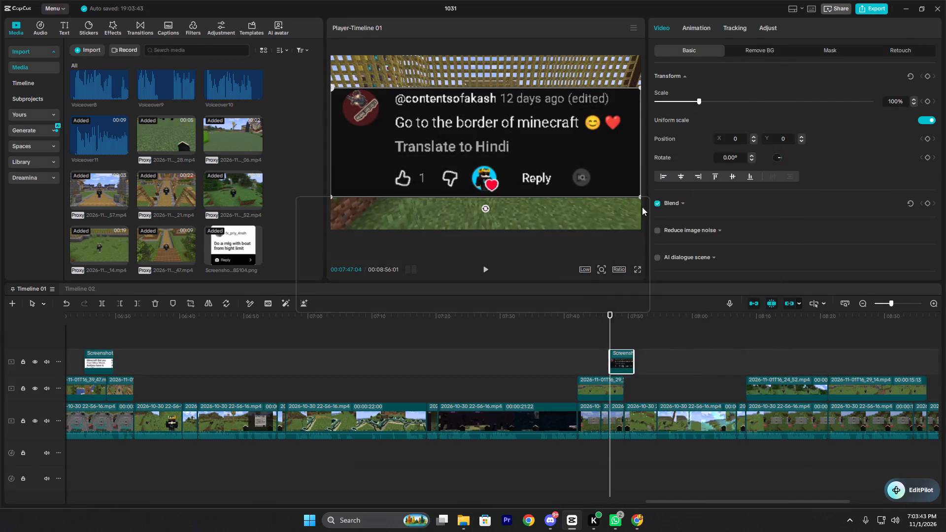
click(593, 298)
click(609, 320)
key(space)
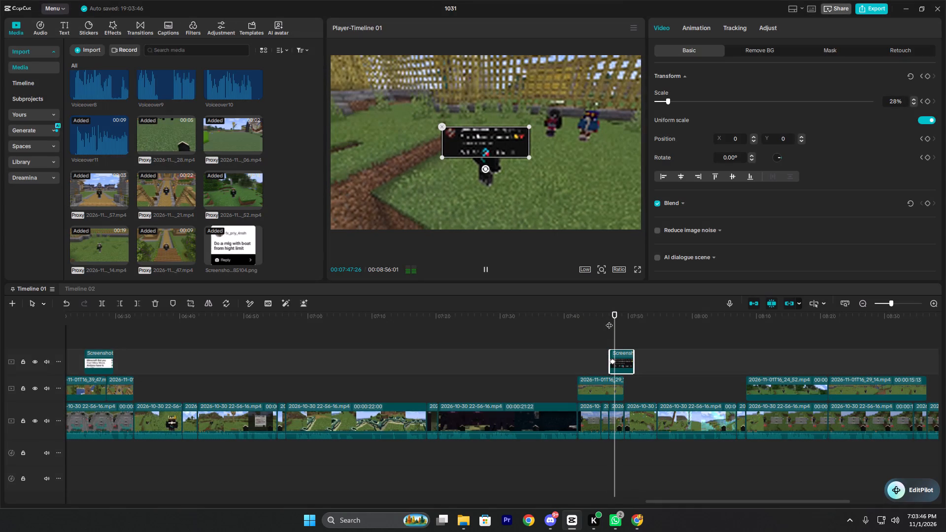
key(space)
Set the "Go to the border of minecraft" screenshot's scale to 38% at its keyframe at 00:07:47:17.
click(612, 363)
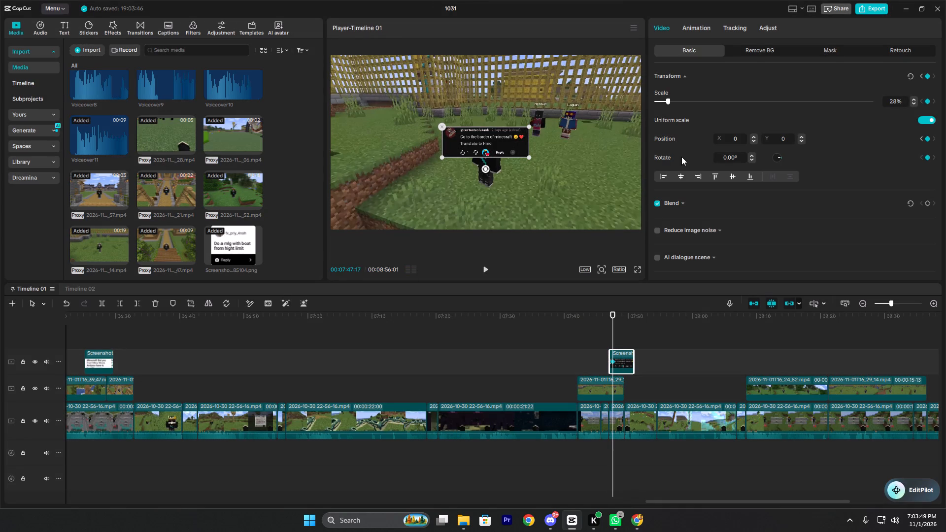
click(672, 101)
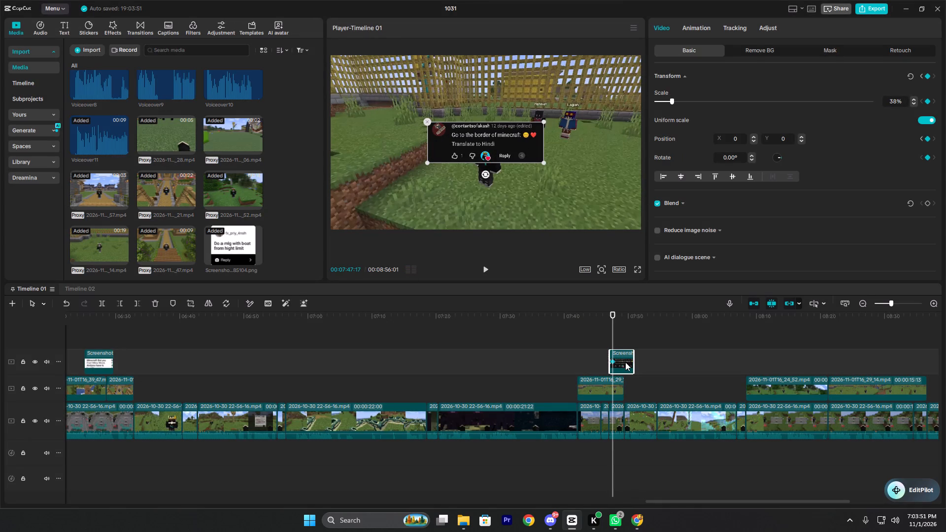
Trim the screenshot's end to about 00:07:49:11, matching the end of the overlay clip below, and play back the result.
drag(633, 358, 623, 362)
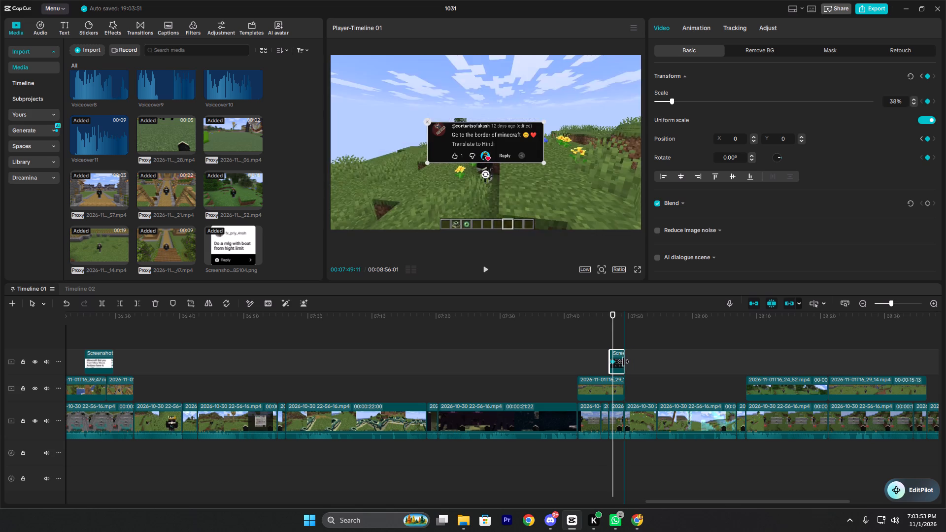
click(606, 332)
key(space)
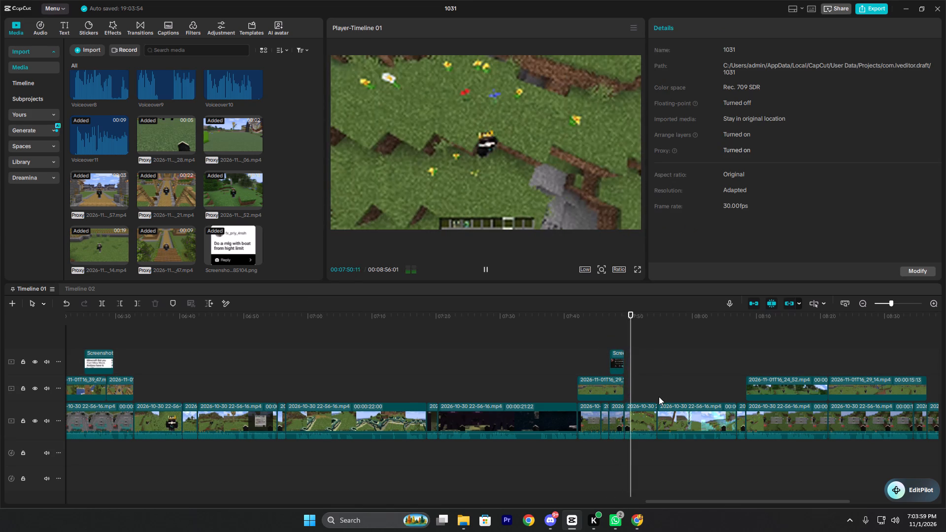
Review the 2026-11-01T16_24_52.mp4 overlay by playback to locate the next comment's spot, and park the playhead at 00:08:11:24.
ctrl+scroll(659, 397, up, 2)
ctrl+scroll(761, 389, down, 4)
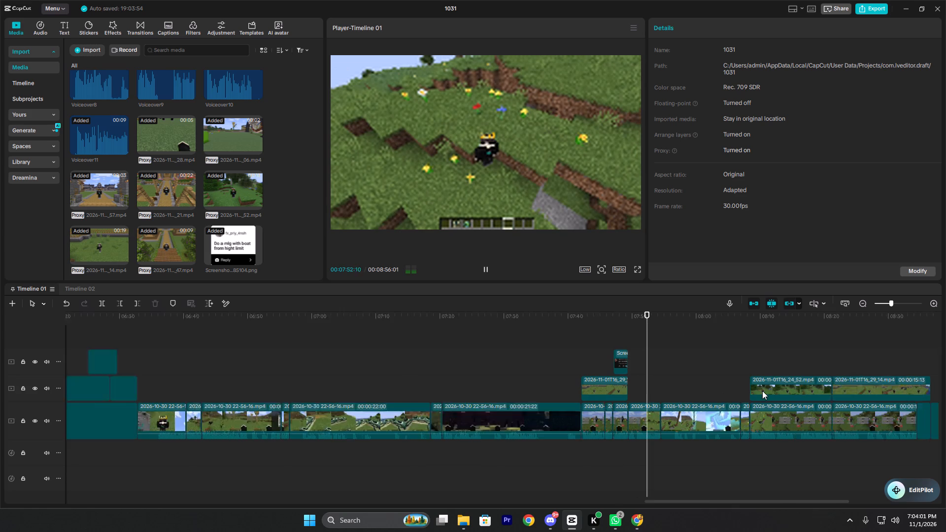
ctrl+scroll(762, 391, down, 3)
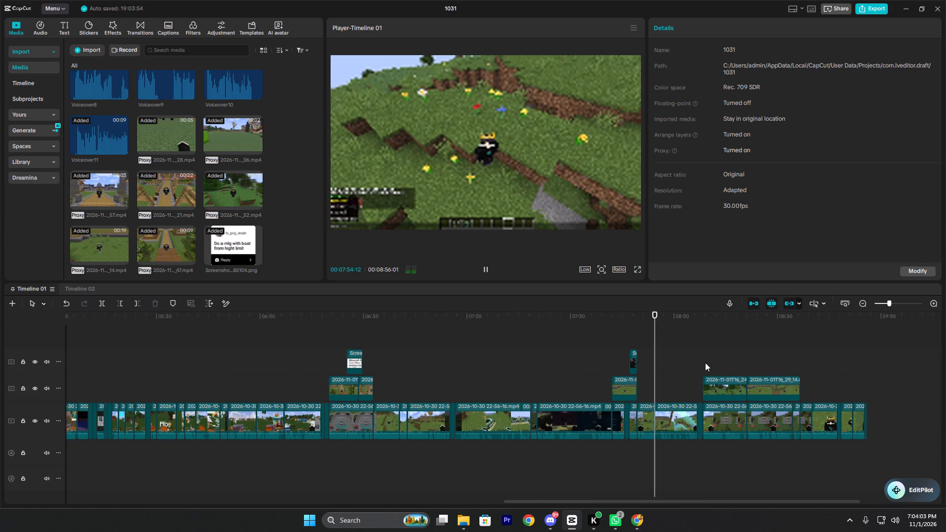
ctrl+click(695, 366)
key(space)
ctrl+scroll(695, 367, up, 3)
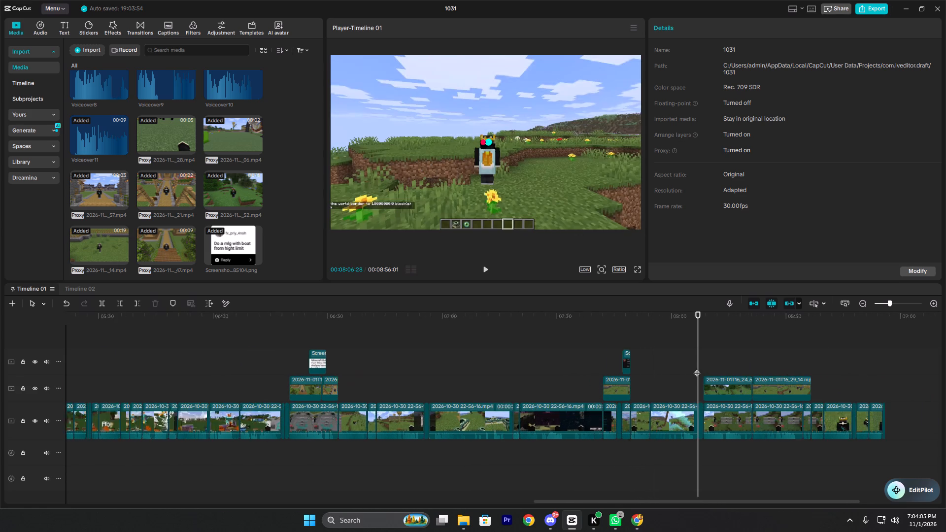
ctrl+scroll(697, 368, up, 5)
click(717, 361)
click(714, 361)
key(space)
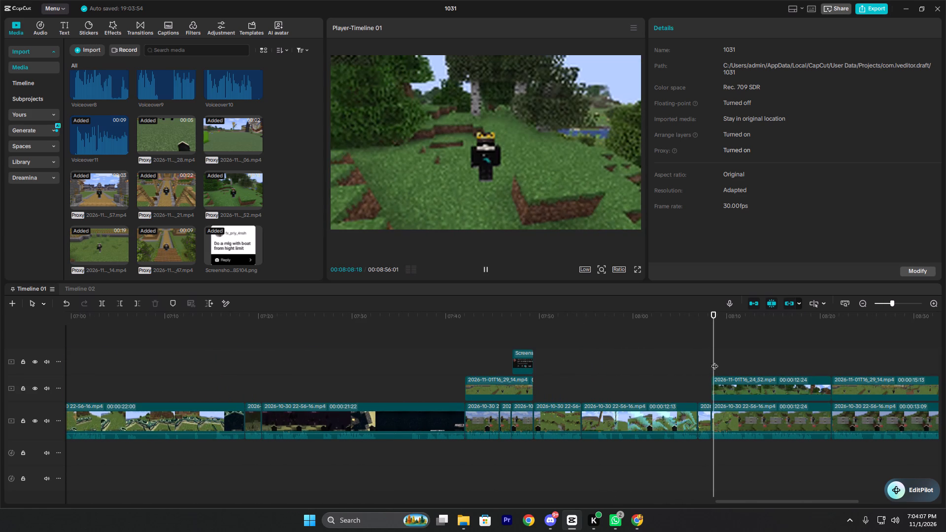
ctrl+scroll(778, 392, up, 2)
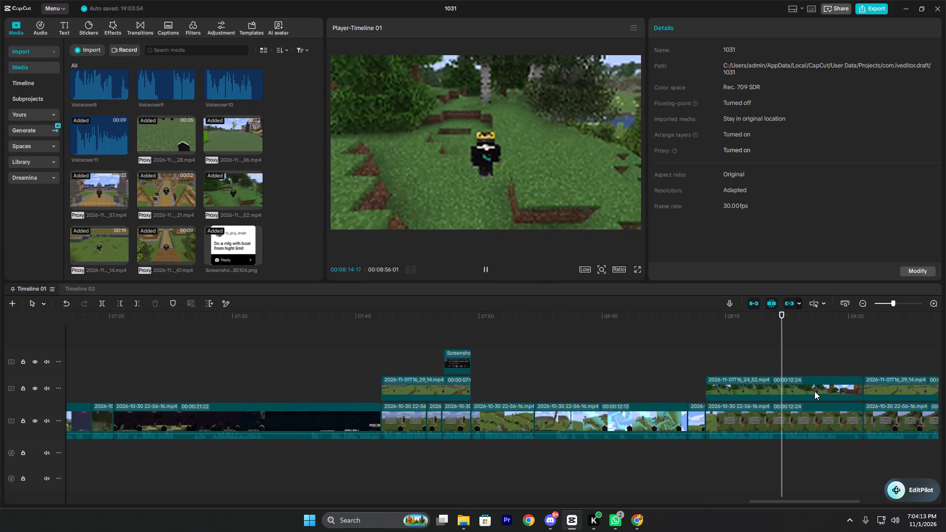
click(744, 359)
key(space)
key(space)
click(743, 359)
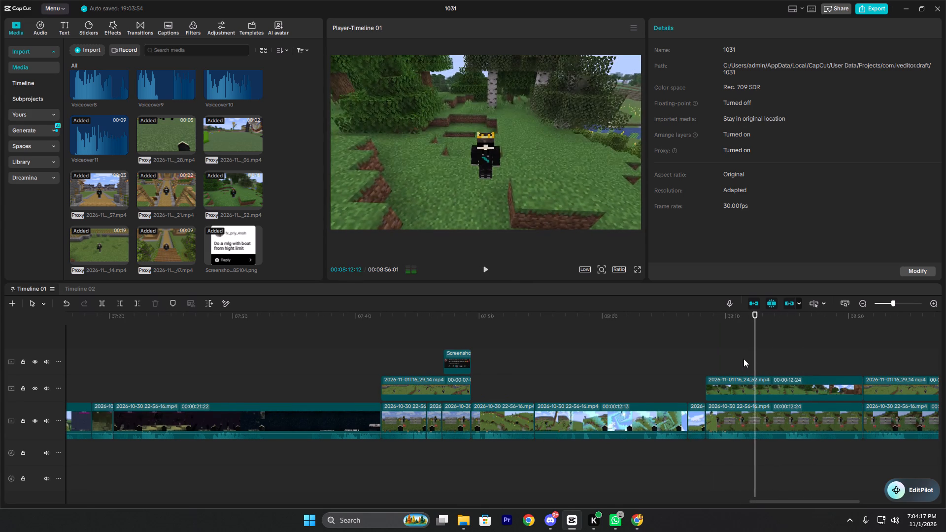
click(743, 359)
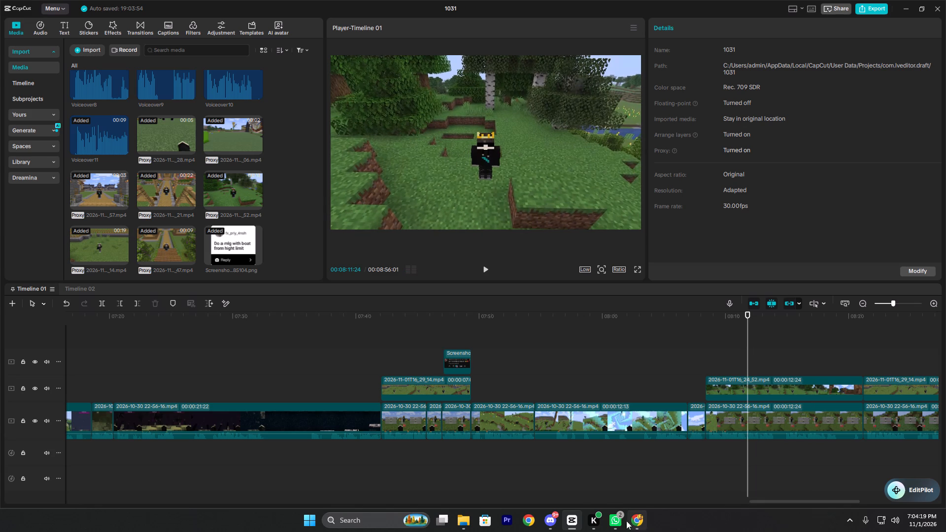
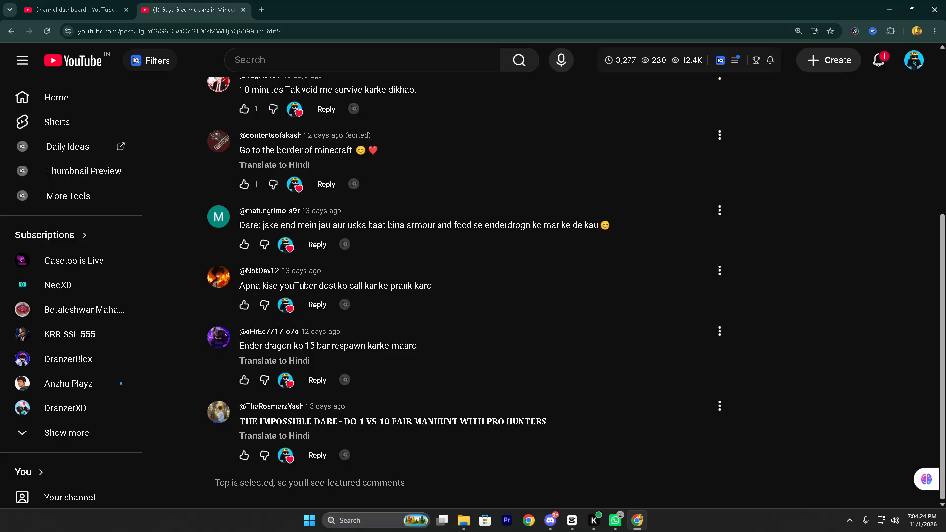
Capture a screenshot of the "THE IMPOSSIBLE DARE - DO 1 VS 10 FAIR MANHUNT WITH PRO HUNTERS" comment on the YouTube post.
key(Print)
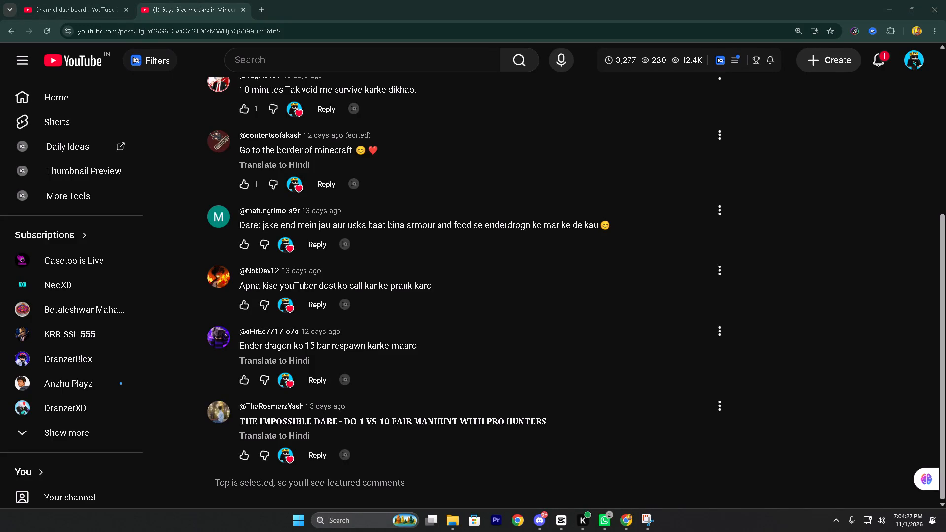
drag(200, 399, 549, 461)
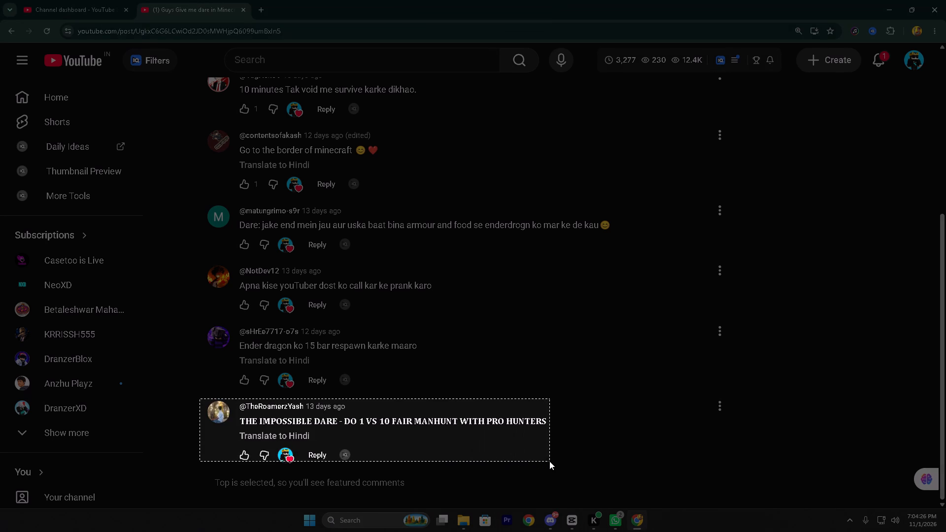
drag(549, 461, 557, 465)
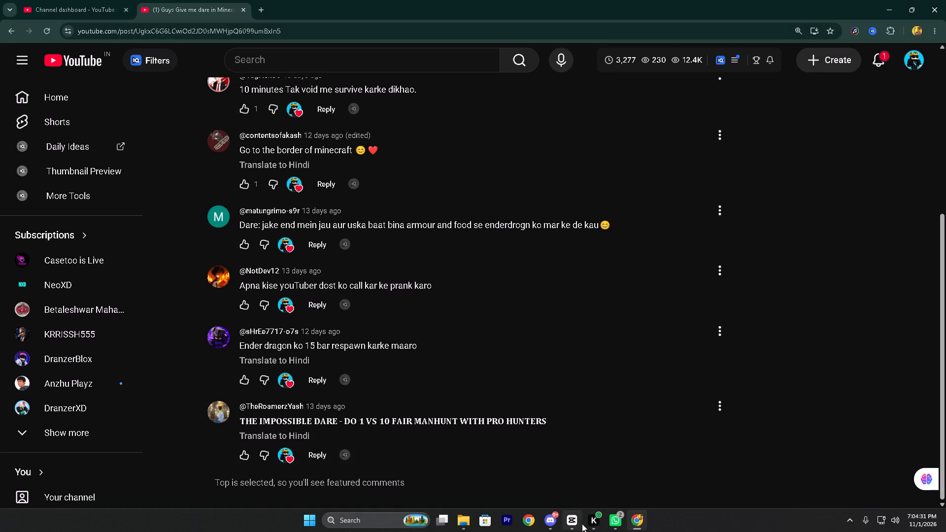
Bring the new "THE IMPOSSIBLE DARE" screenshot from the Gallery into the CapCut timeline, above the overlay clip at 00:08:11:24.
click(580, 523)
click(458, 514)
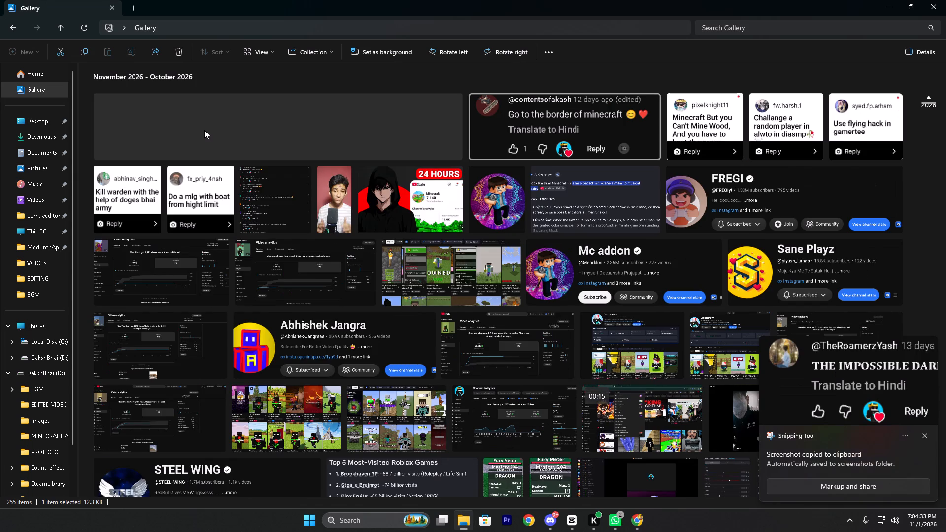
right_drag(204, 130, 578, 521)
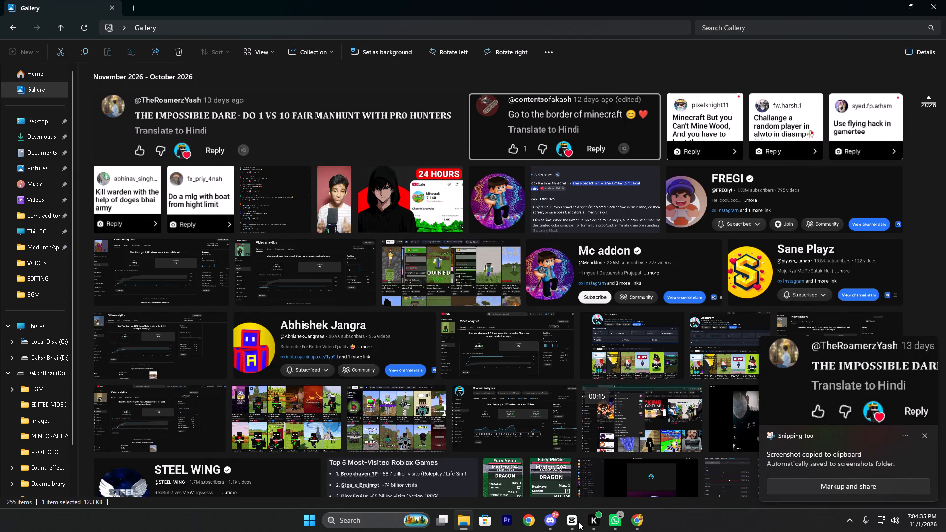
right_drag(578, 521, 510, 235)
drag(361, 127, 382, 144)
drag(382, 144, 579, 452)
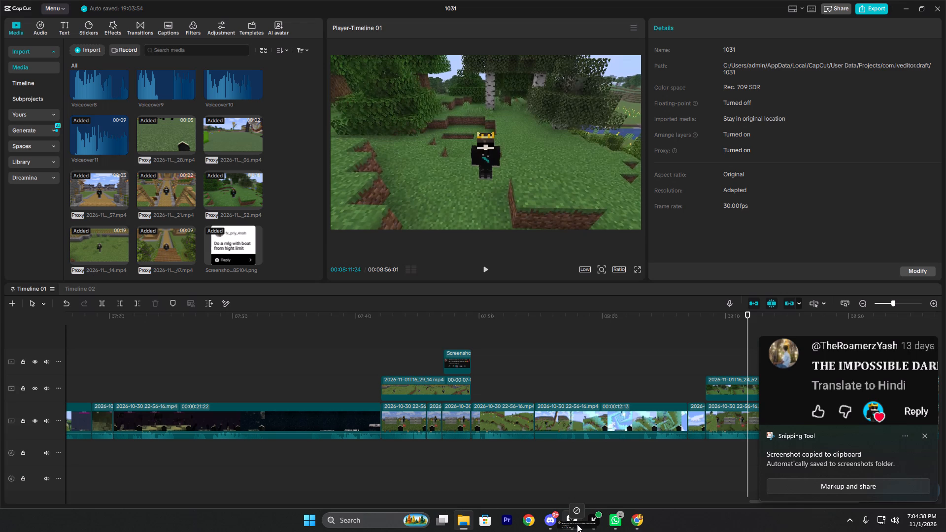
click(746, 350)
Play the section and extend the "THE IMPOSSIBLE DARE" screenshot's end to 00:08:19:02.
key(space)
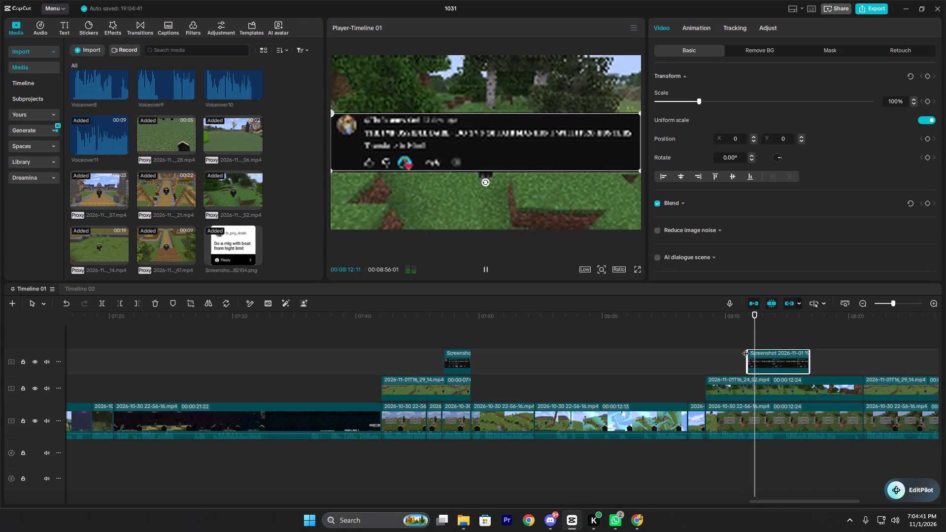
key(space)
drag(810, 357, 835, 362)
Paste the copied attributes onto the "THE IMPOSSIBLE DARE" screenshot and preview its animation from the start.
right_click(808, 358)
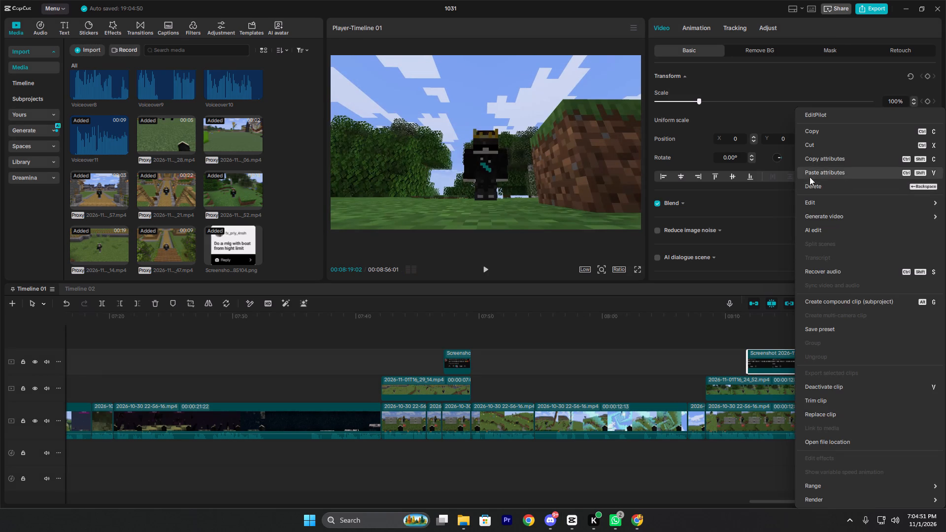
click(810, 175)
click(585, 303)
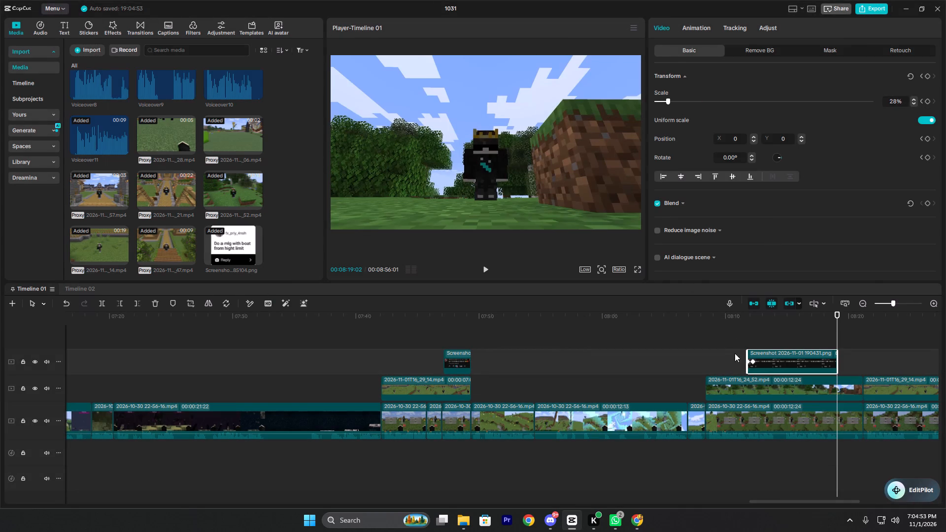
click(753, 361)
click(745, 336)
key(space)
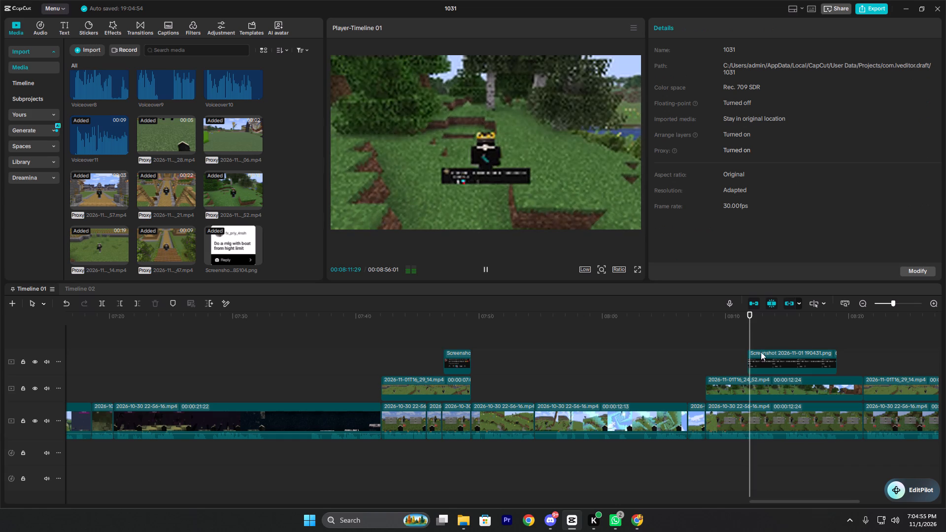
Add a transform keyframe to the "THE IMPOSSIBLE DARE" screenshot at 00:08:14:18 and set its scale to 74% at 00:08:15:02.
click(779, 363)
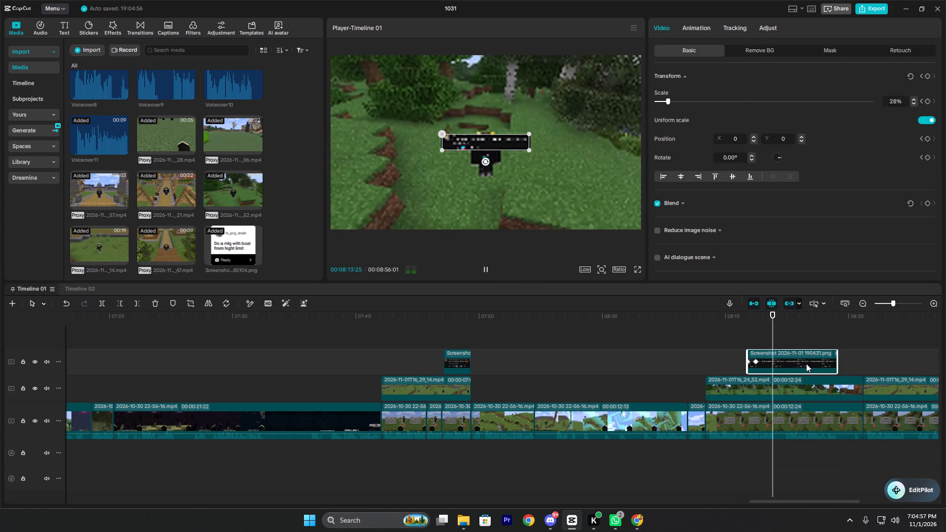
key(space)
drag(787, 335, 790, 331)
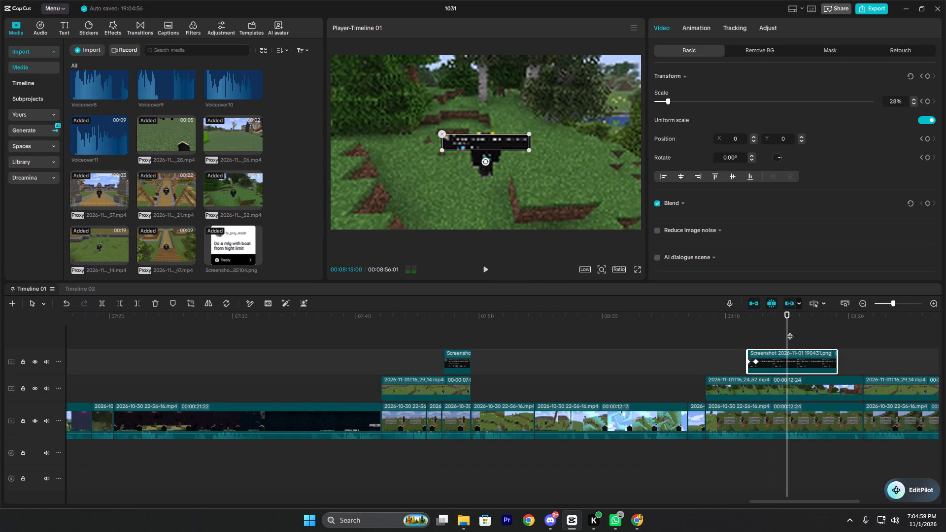
drag(790, 331, 782, 337)
click(928, 74)
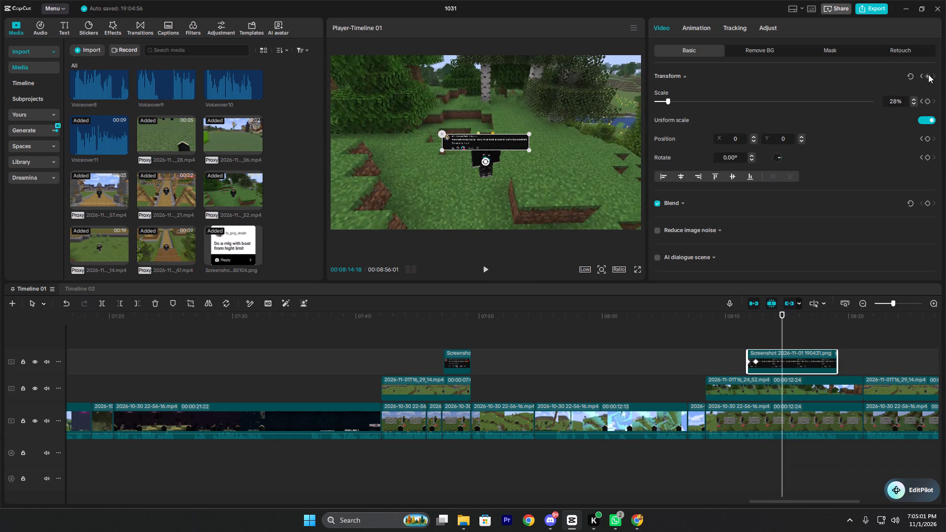
key(space)
key(space)
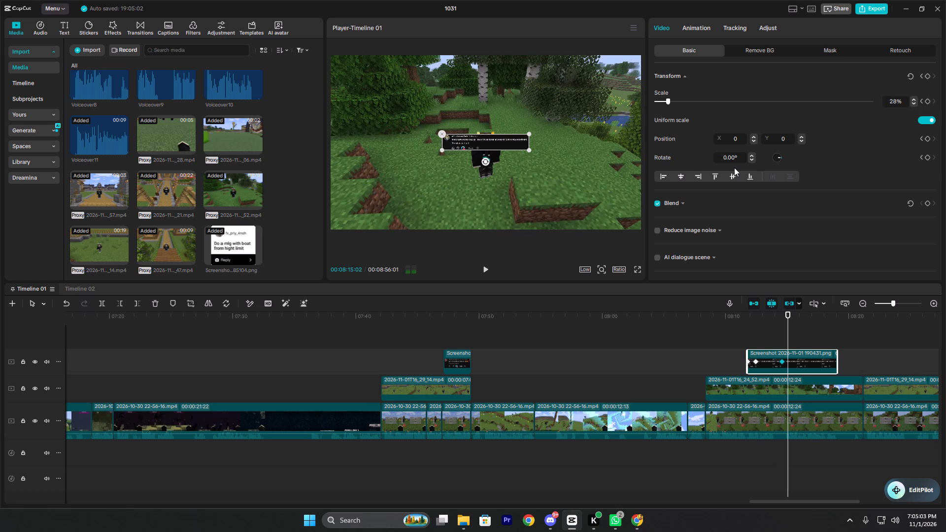
drag(671, 101, 688, 105)
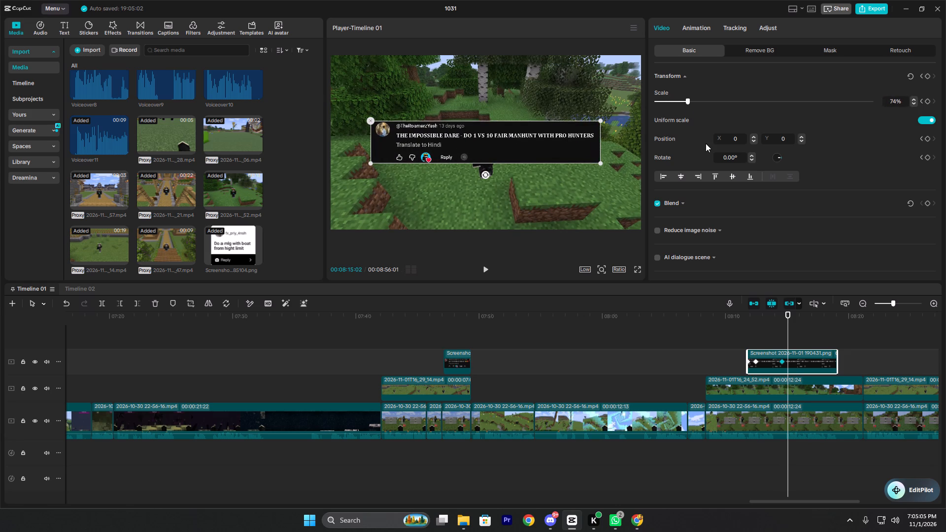
Apply the Cubic Out preset curve to the "THE IMPOSSIBLE DARE" screenshot's keyframe animation and play back the result into the next overlay clip.
click(791, 362)
right_click(791, 362)
click(805, 422)
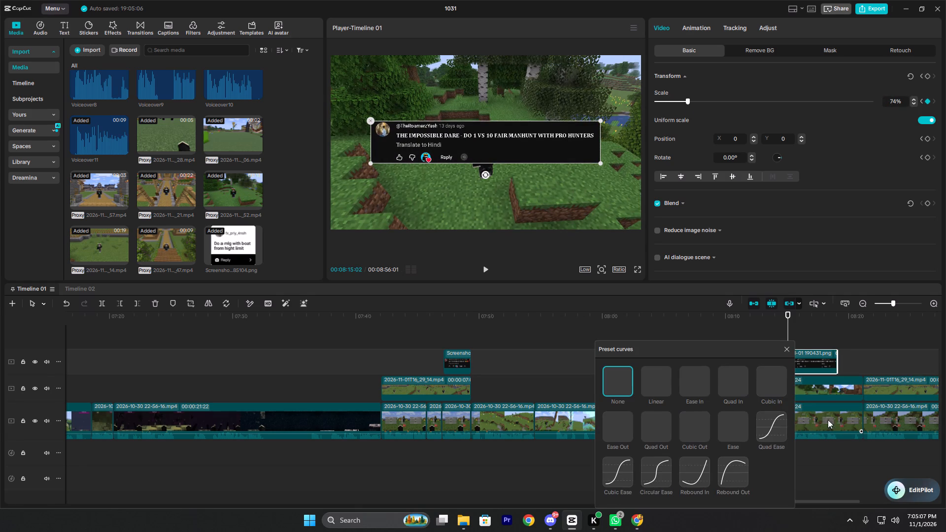
click(703, 426)
click(787, 348)
click(783, 338)
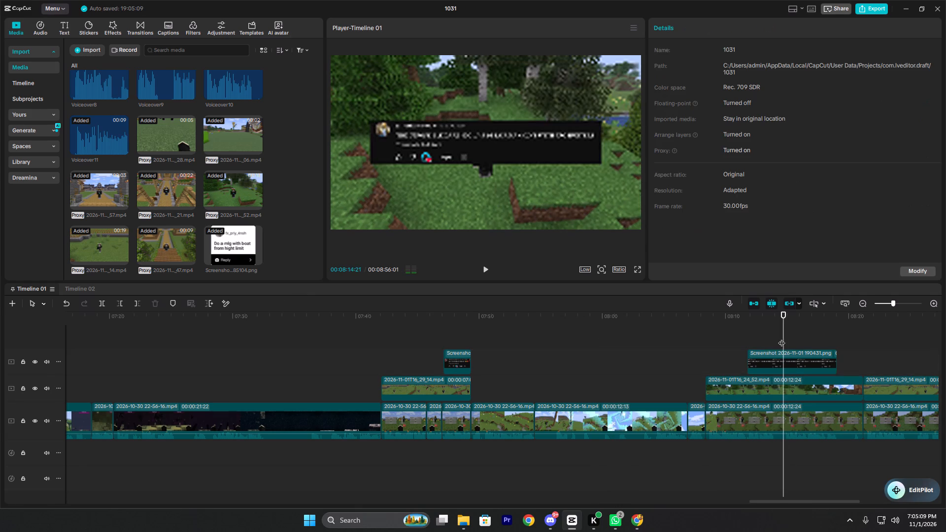
key(space)
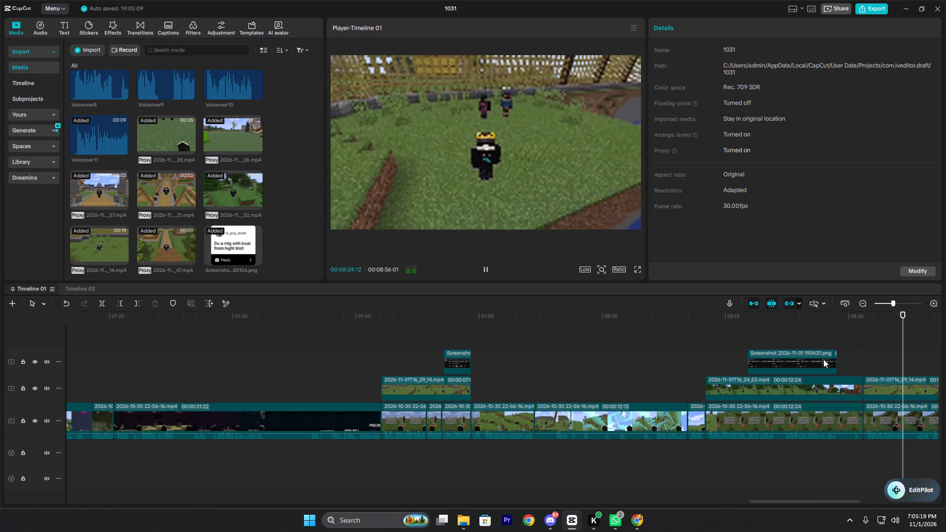
key(space)
double_click(887, 370)
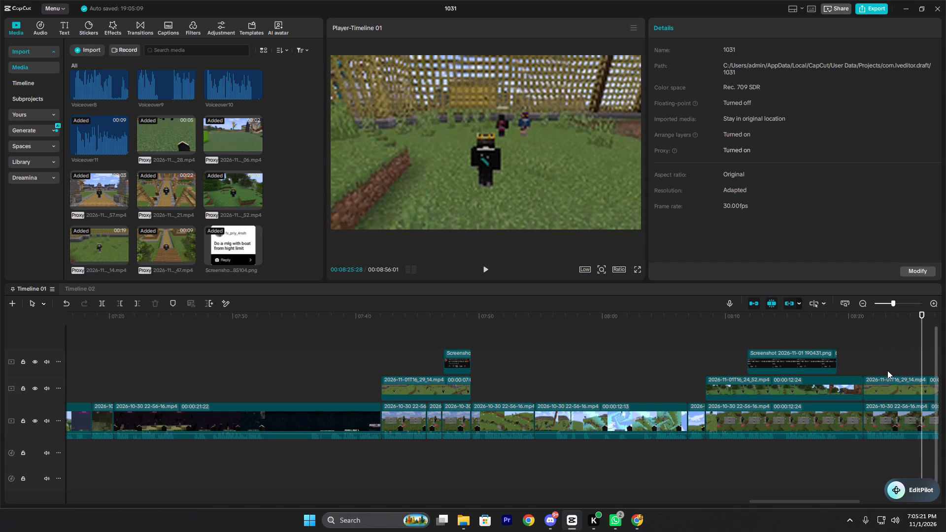
Switch to the YouTube post in Chrome and capture a screenshot of the "Abhisek bhai ke sath shadi krooo" comment.
click(638, 521)
scroll(512, 373, up, 2)
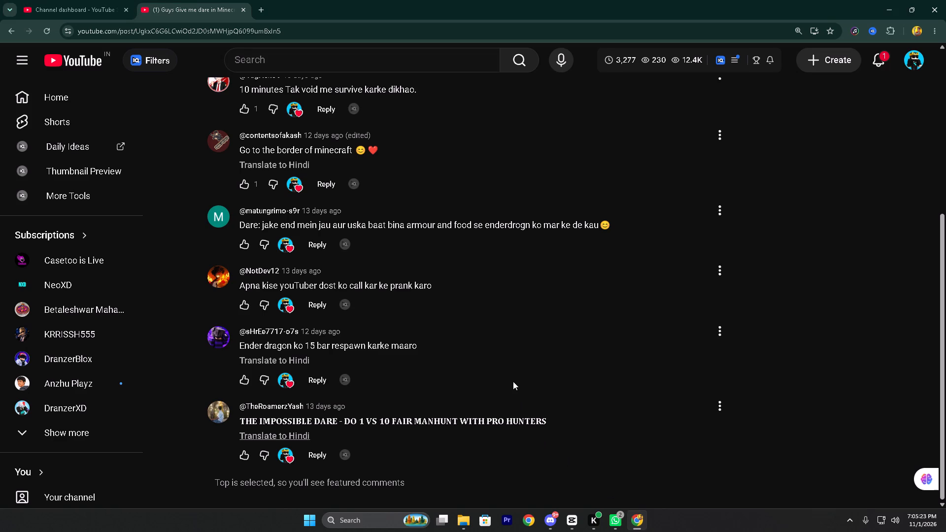
key(Print)
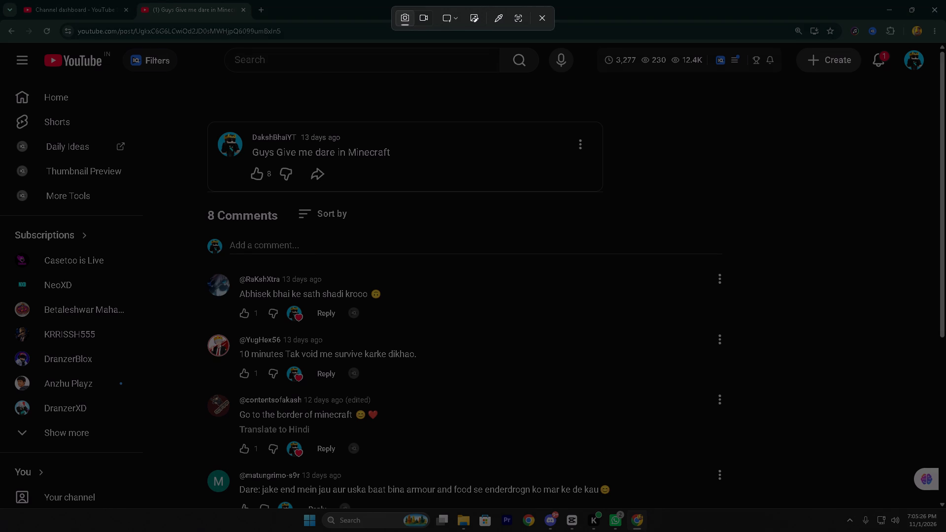
drag(202, 271, 384, 323)
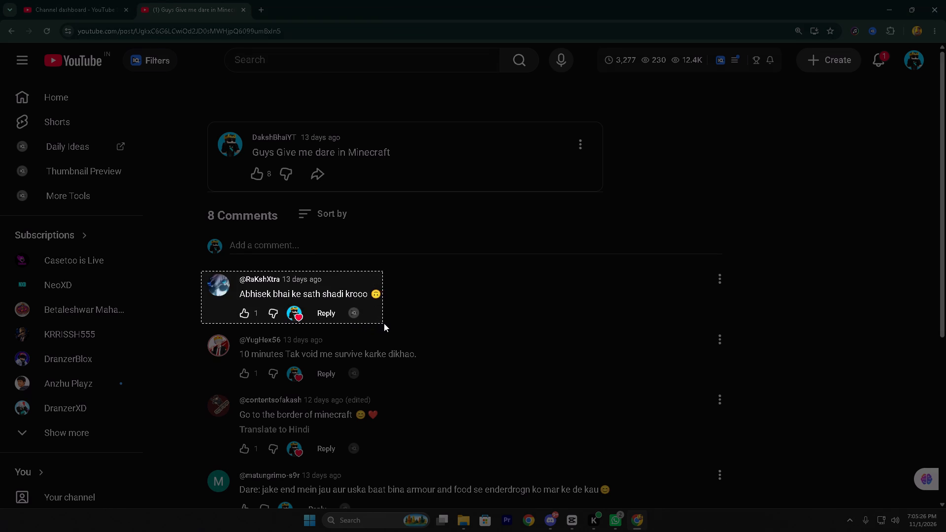
drag(384, 323, 386, 323)
Place the new "Abhisek bhai ke sath shadi krooo" screenshot from the Gallery above the CapCut overlay clip at 00:08:22:09.
click(573, 525)
key(space)
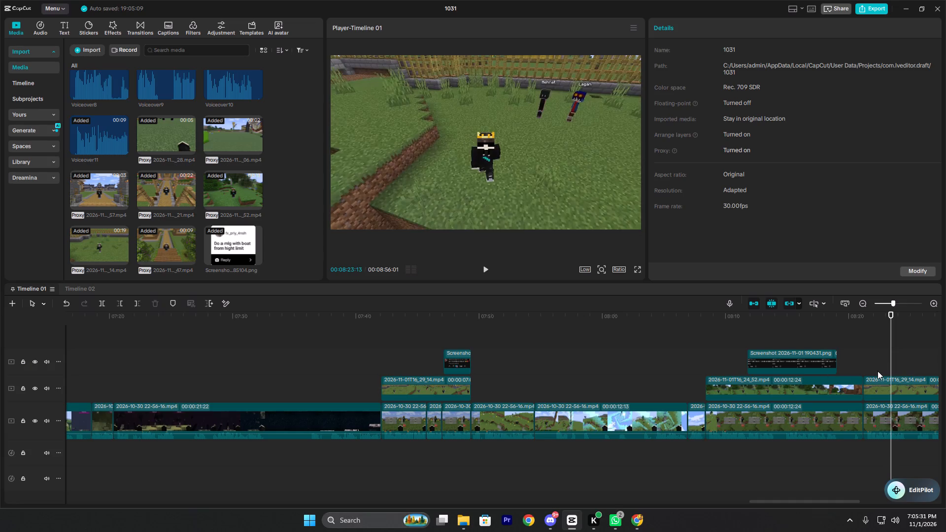
click(877, 358)
click(473, 514)
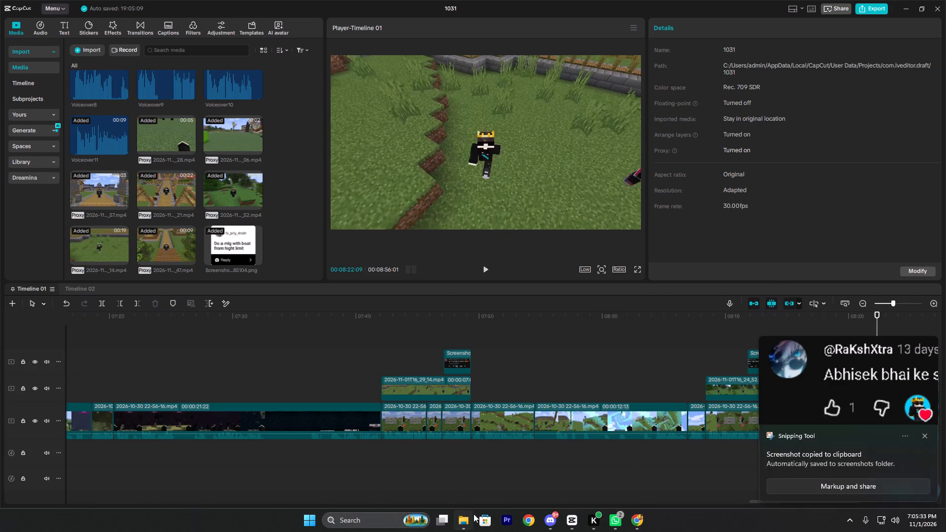
drag(223, 126, 569, 515)
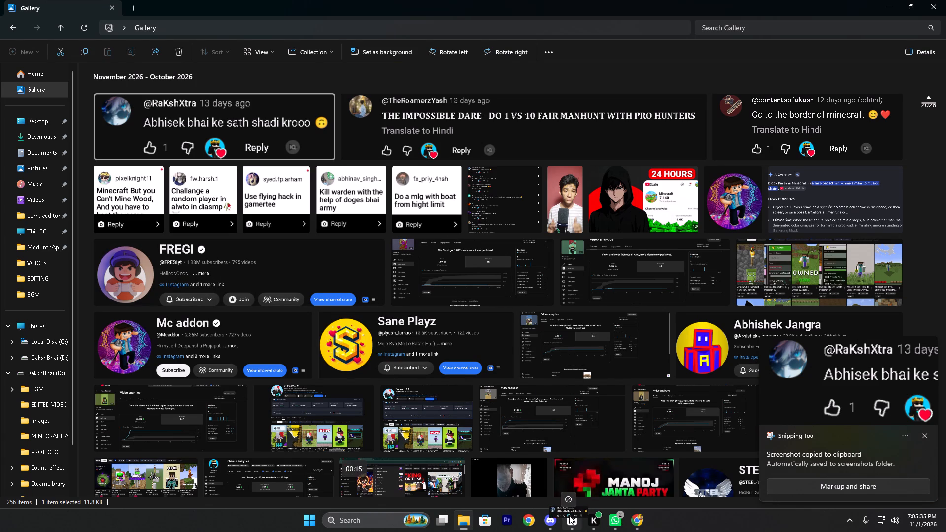
drag(569, 515, 639, 441)
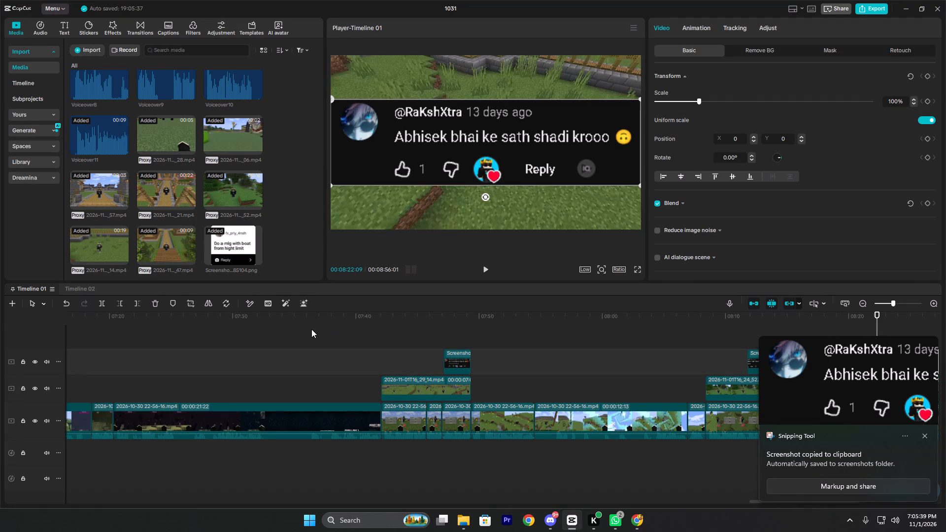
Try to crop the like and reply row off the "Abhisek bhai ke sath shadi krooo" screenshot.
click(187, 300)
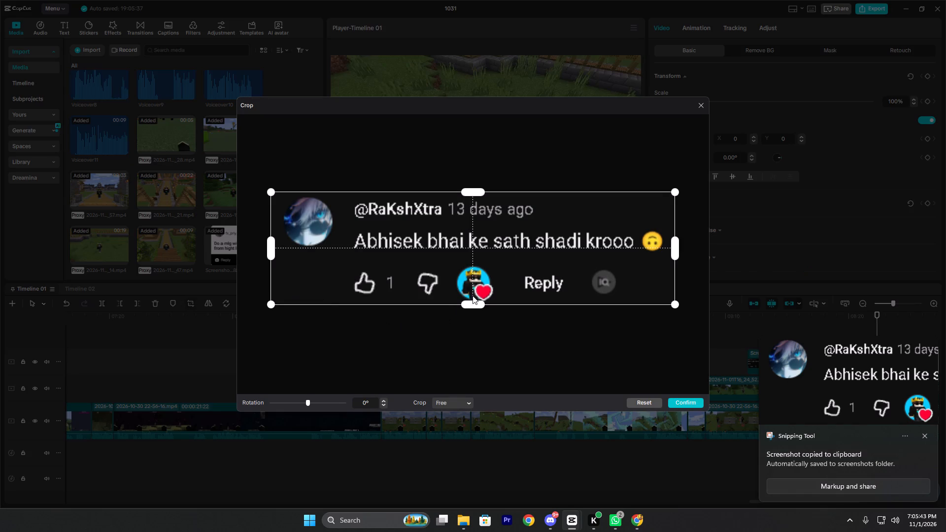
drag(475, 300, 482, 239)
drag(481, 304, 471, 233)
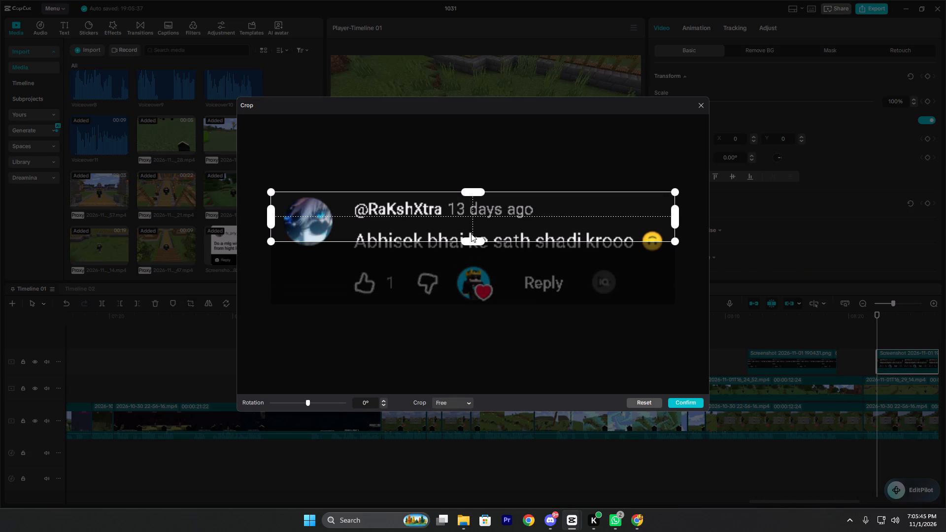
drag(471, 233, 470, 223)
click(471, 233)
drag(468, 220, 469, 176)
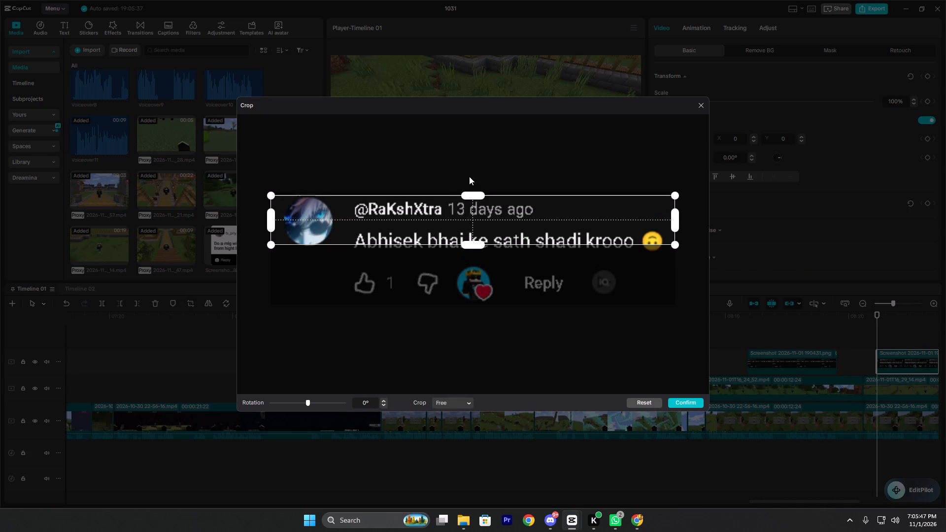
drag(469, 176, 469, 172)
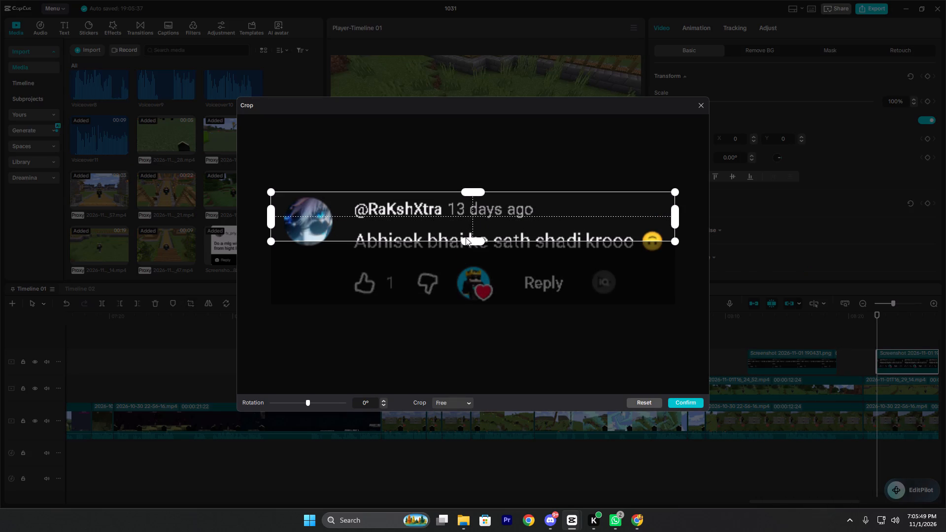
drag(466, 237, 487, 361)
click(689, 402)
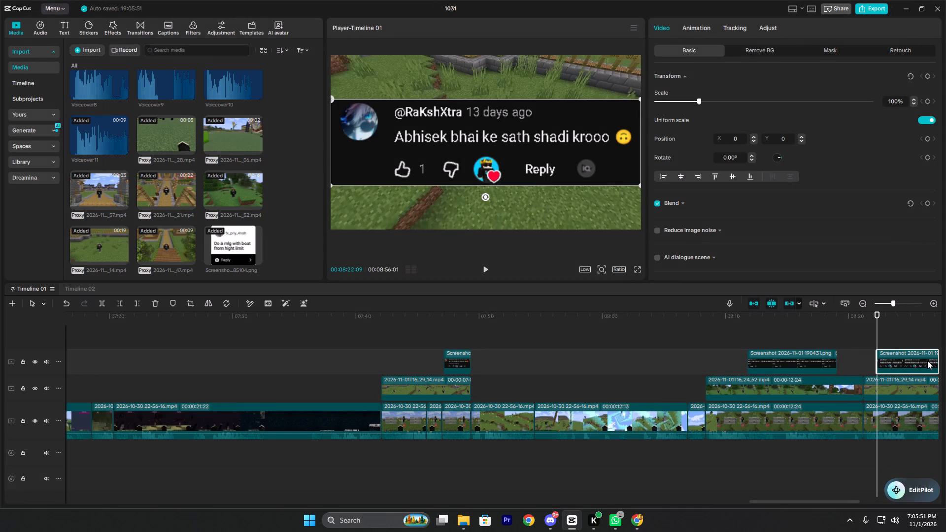
Play to 00:08:23:26 and trim the start of the "Abhisek bhai ke sath shadi krooo" screenshot to that point.
key(space)
key(space)
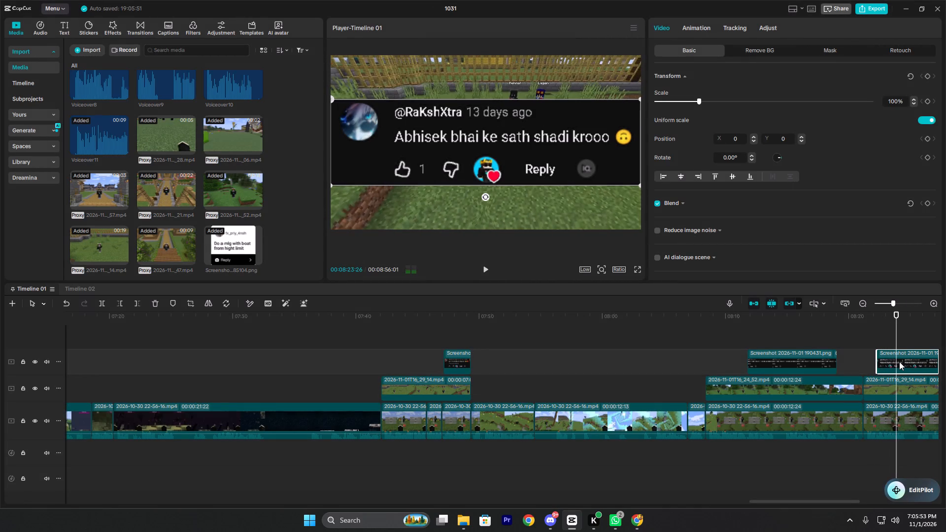
text(q)
Paste the copied attributes onto the "Abhisek bhai ke sath shadi krooo" screenshot.
key(space)
right_click(908, 361)
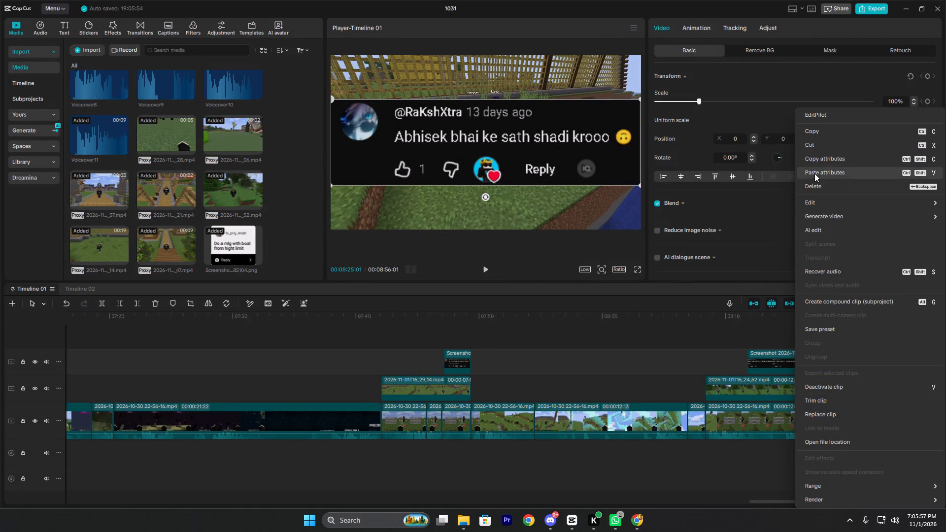
click(814, 173)
click(580, 299)
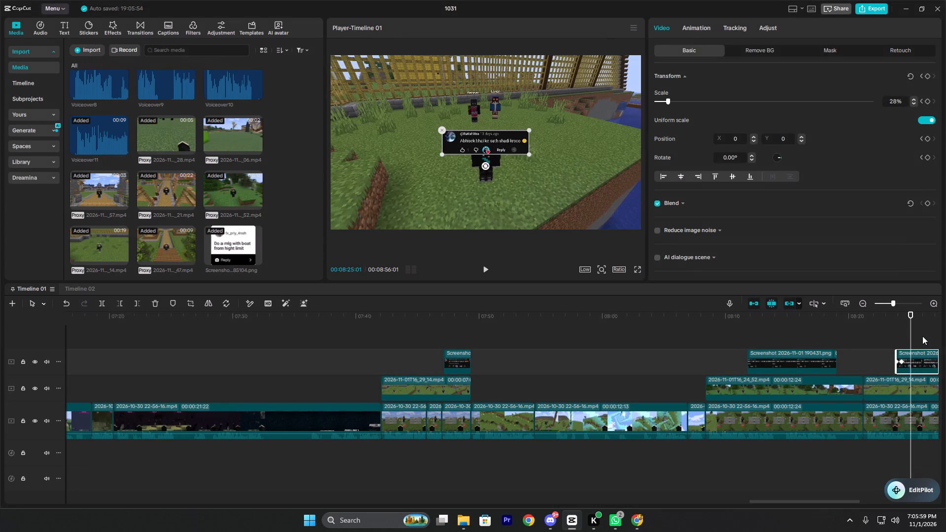
Play back the gameplay around and after the "Abhisek bhai ke sath shadi krooo" screenshot to judge how long it should stay up.
double_click(901, 334)
key(space)
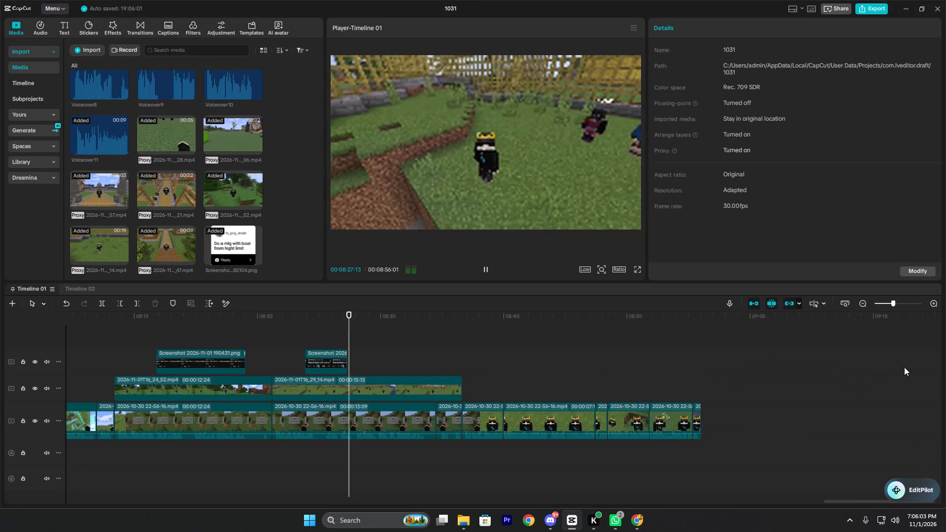
key(space)
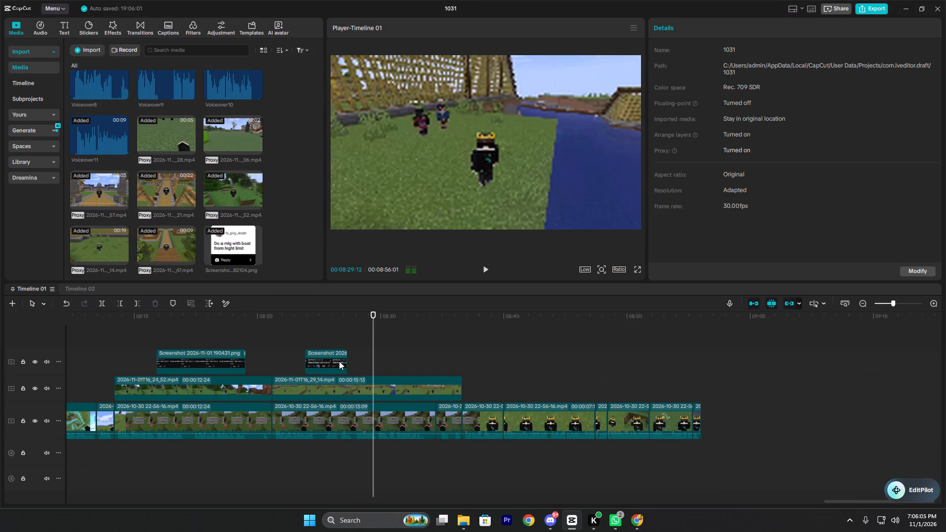
click(339, 361)
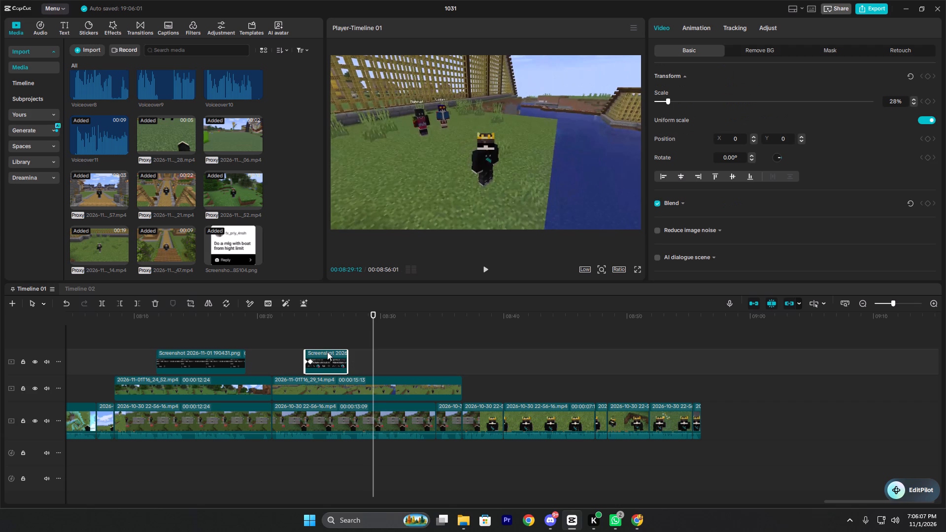
click(333, 339)
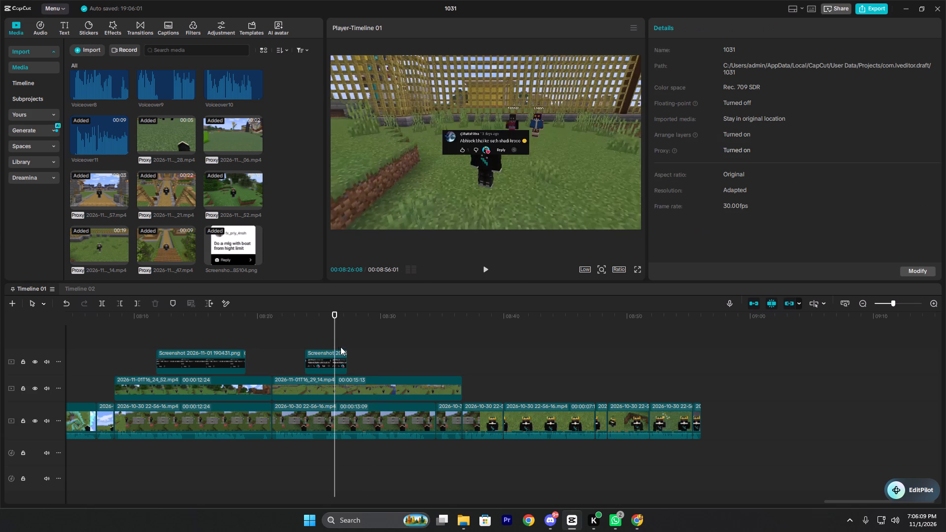
key(space)
click(357, 352)
key(space)
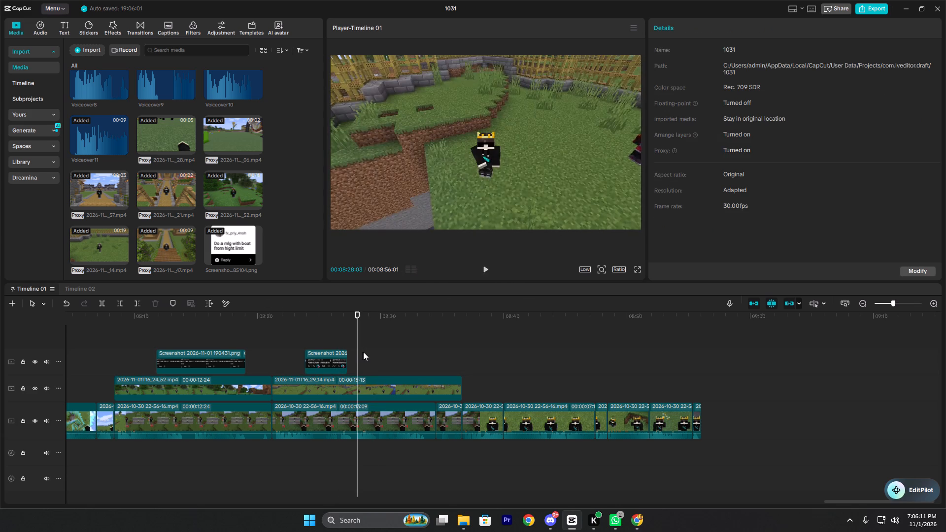
key(space)
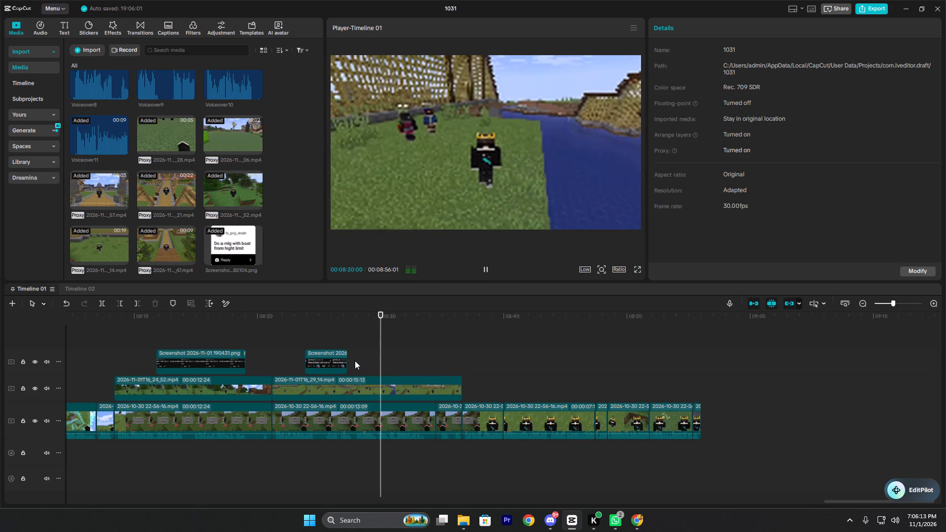
key(space)
key(space)
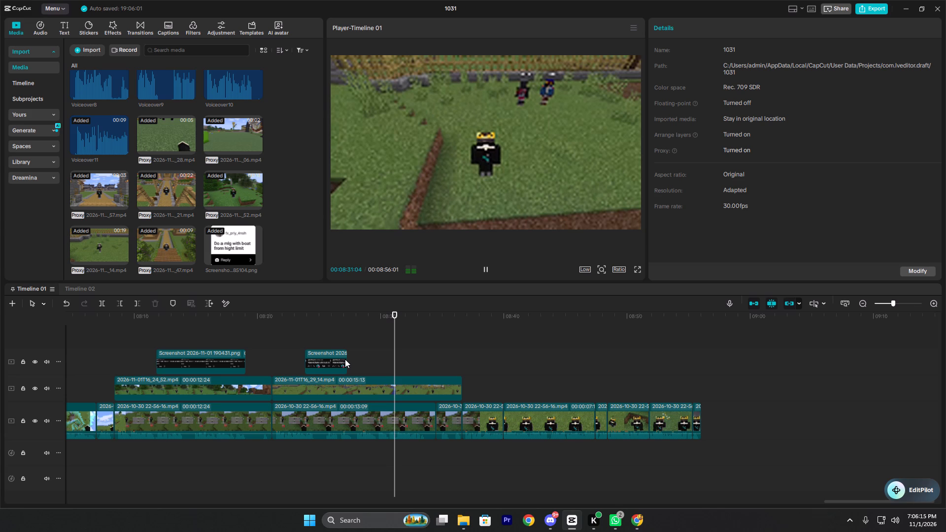
key(space)
Extend the end of the "Abhisek bhai ke sath shadi krooo" screenshot to a clip duration of 00:00:10:19.
click(345, 359)
drag(346, 359, 400, 367)
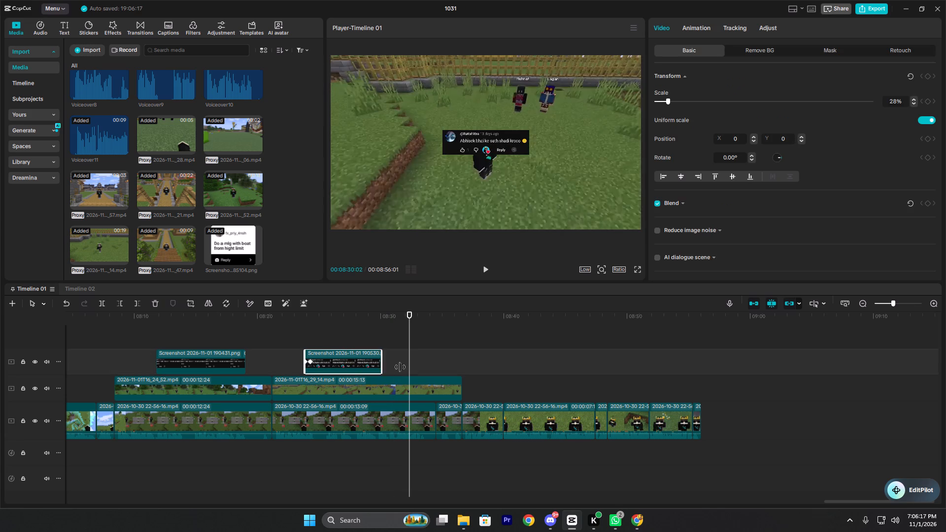
drag(400, 367, 407, 367)
drag(409, 356, 433, 363)
Add a transform keyframe on the "Abhisek bhai ke sath shadi krooo" screenshot at 00:08:31:15 and scale it to 55% at 00:08:32:01.
click(396, 338)
click(405, 356)
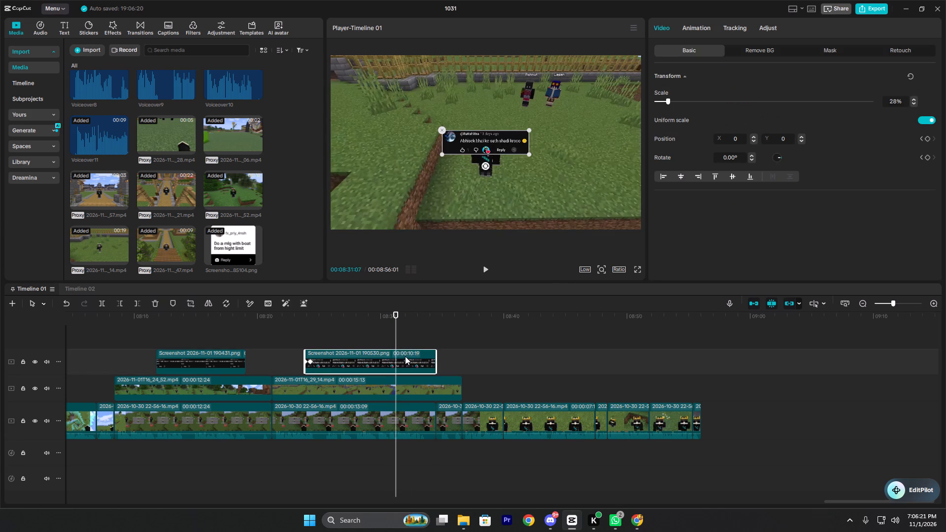
key(space)
key(space)
click(926, 78)
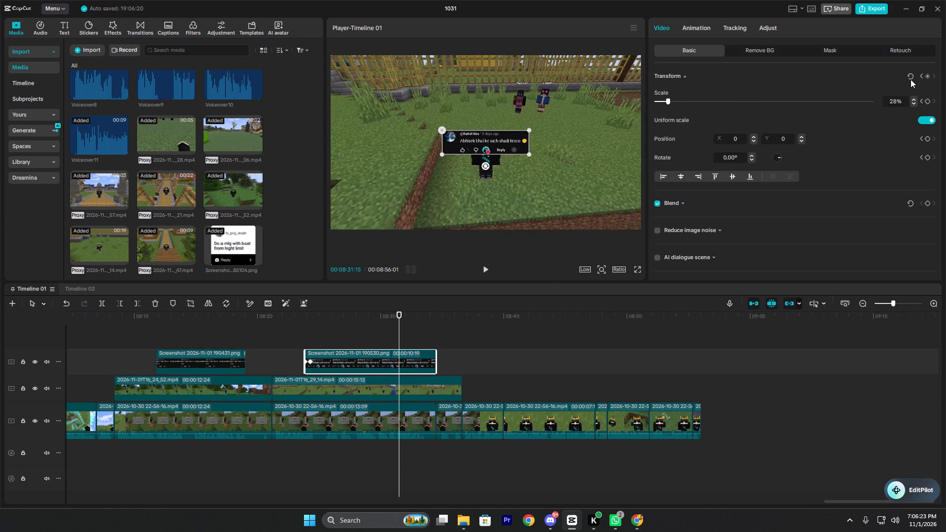
key(space)
key(space)
drag(675, 103, 679, 105)
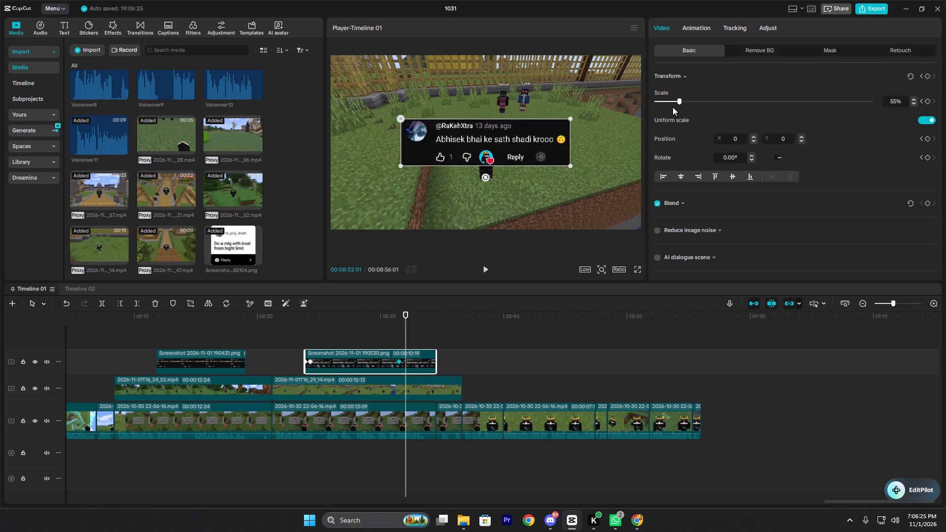
Apply the Cubic Out preset curve to the scale-up between the screenshot's last two keyframes.
click(409, 360)
right_click(409, 360)
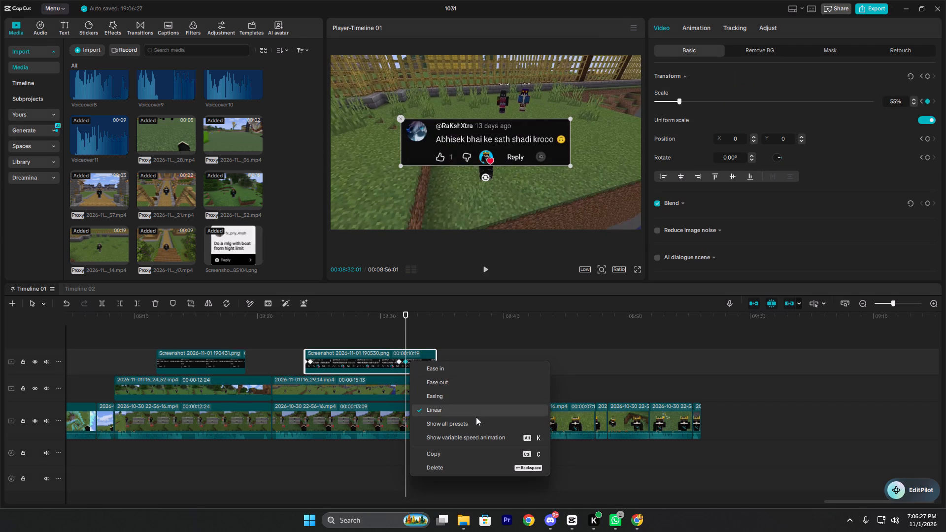
click(479, 422)
click(572, 429)
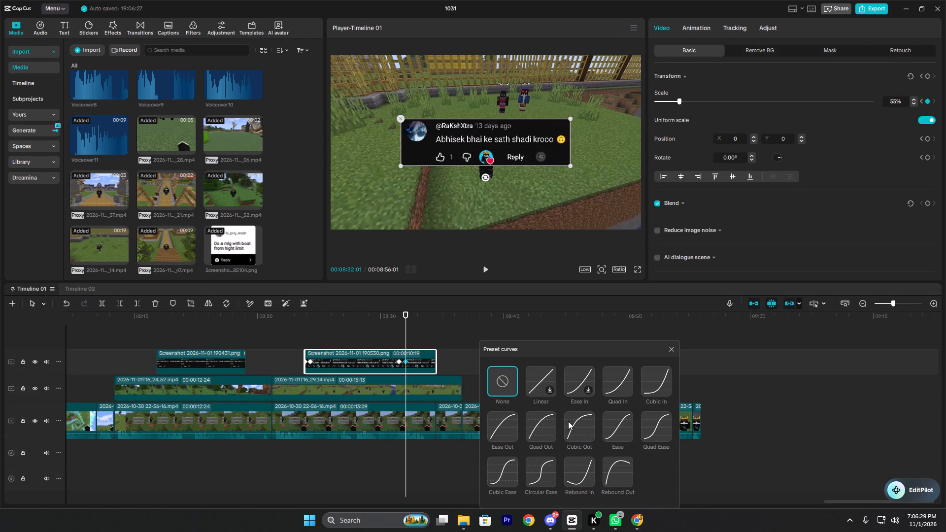
click(671, 342)
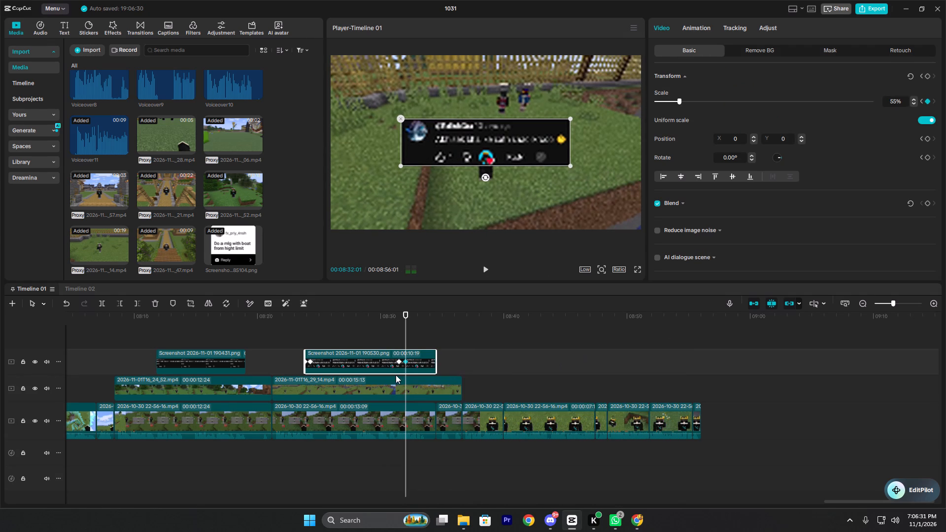
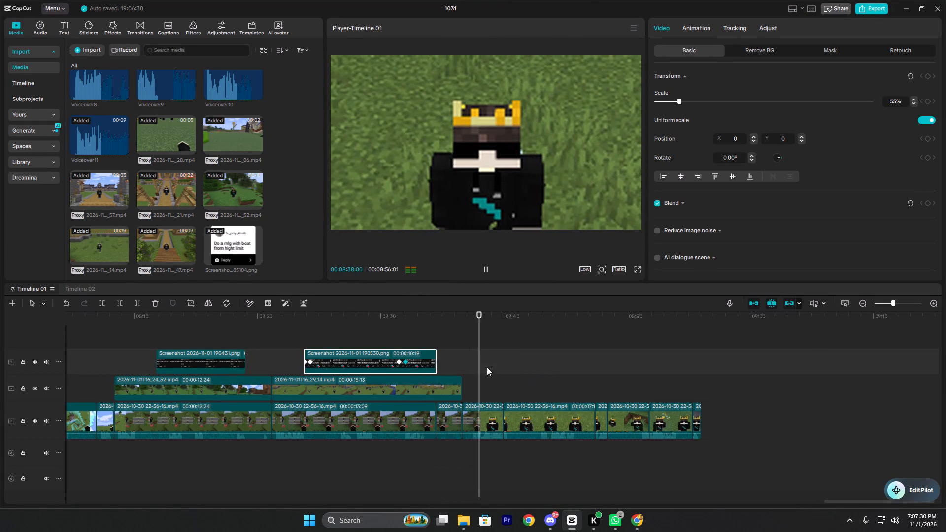
Return to the beginning of the timeline and play back the opening with the "Do a mlg with boat from hight limit" screenshot.
click(473, 347)
drag(473, 347, 0, 453)
ctrl+scroll(468, 447, down, 11)
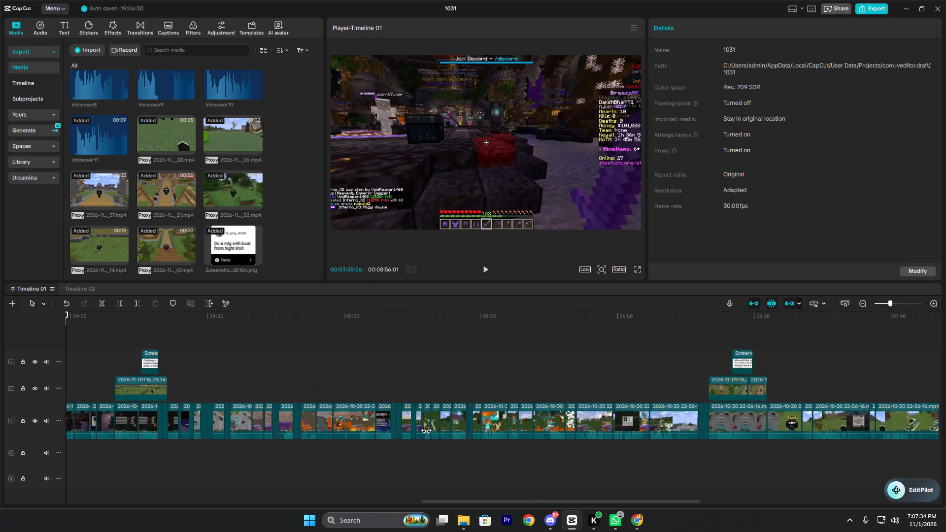
ctrl+scroll(426, 430, down, 2)
click(376, 354)
drag(376, 354, 289, 379)
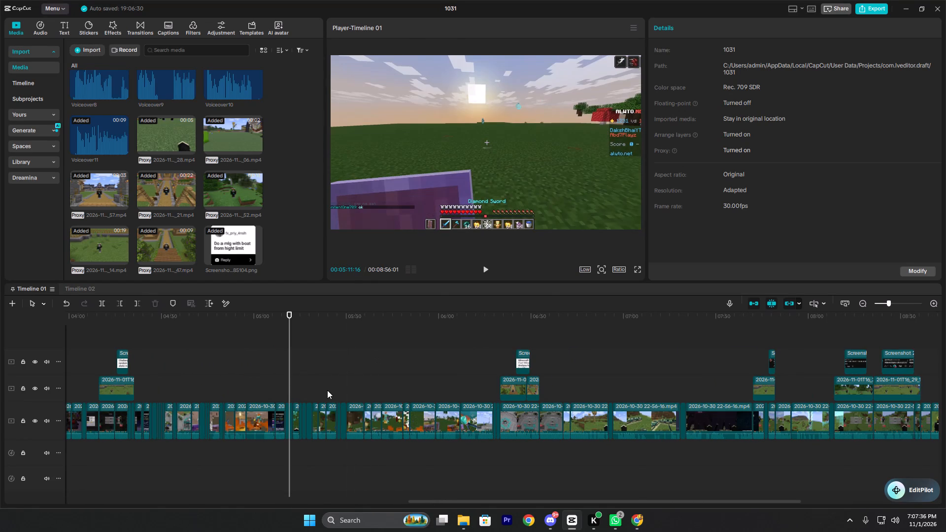
drag(288, 379, 0, 368)
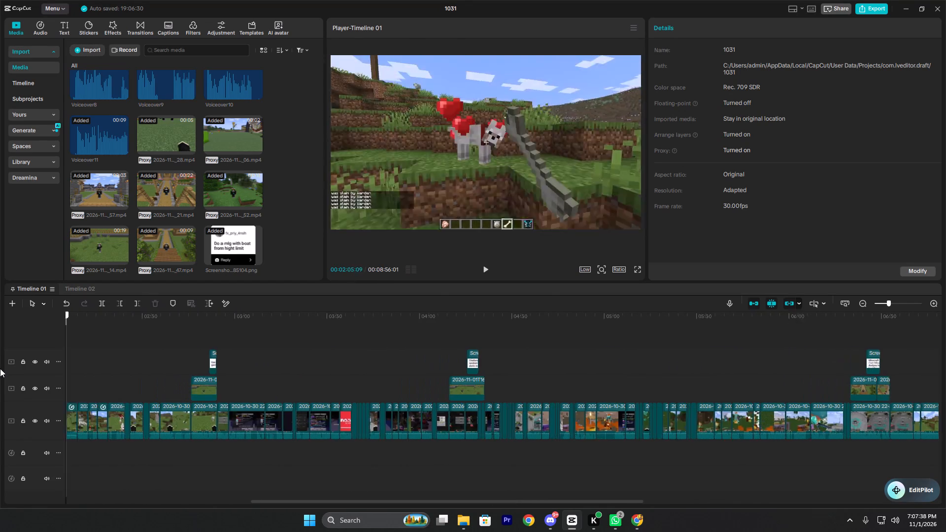
drag(0, 368, 0, 387)
click(90, 337)
key(space)
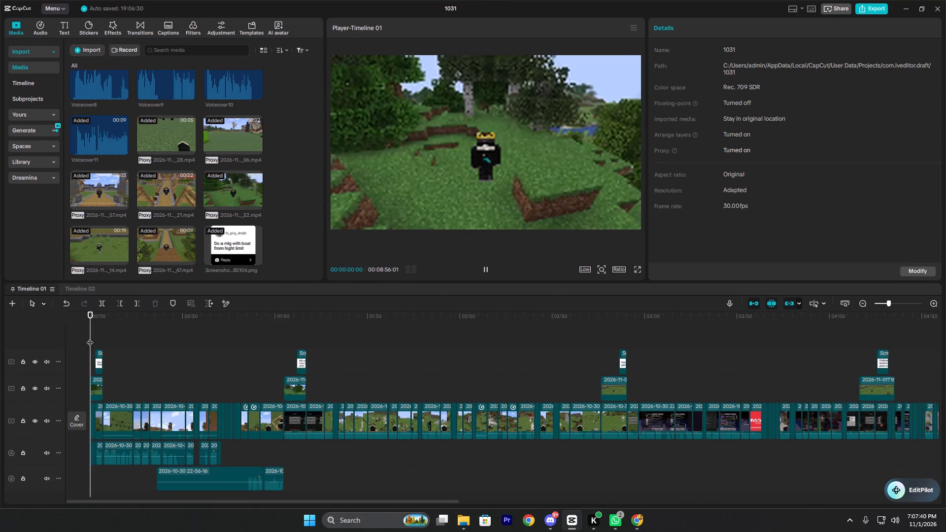
ctrl+scroll(90, 337, up, 11)
ctrl+scroll(141, 365, up, 4)
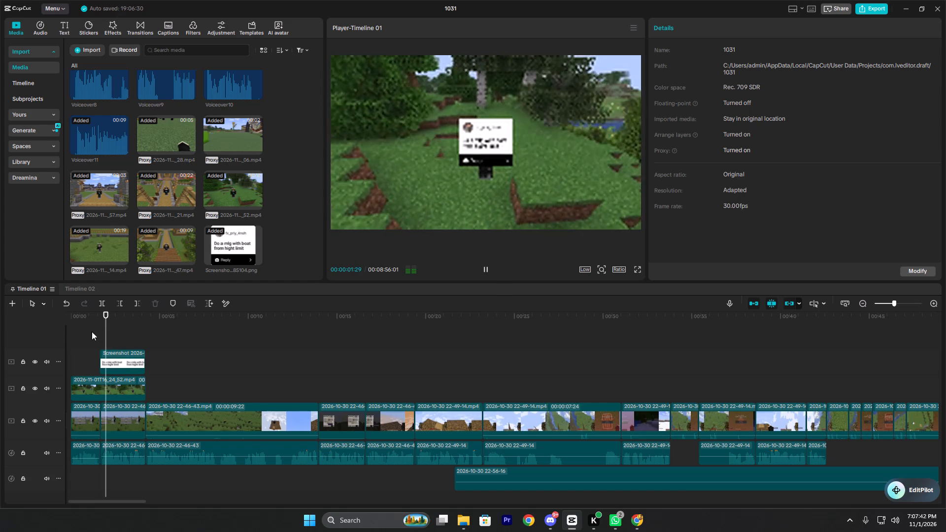
click(107, 338)
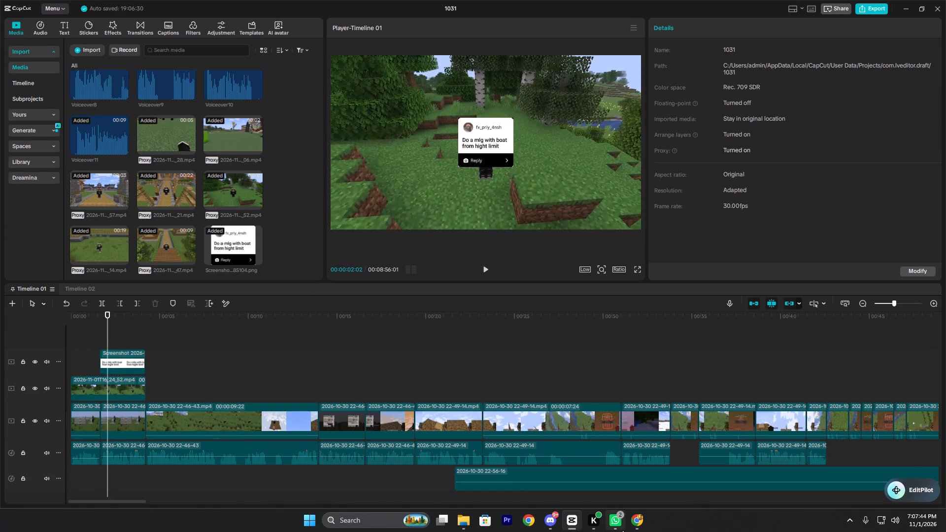
Switch to Chrome, open the YouTube home page in the dare post's tab and set the page zoom to 100%.
click(635, 521)
click(62, 0)
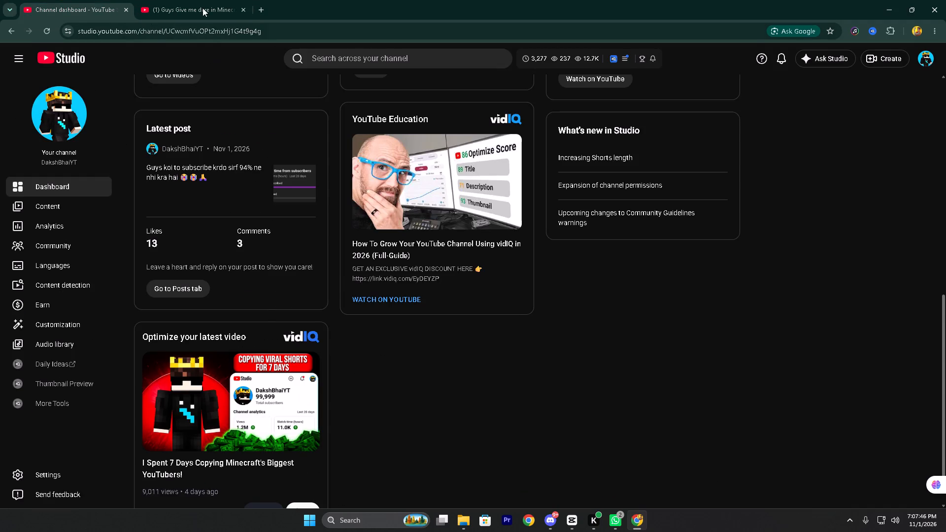
click(203, 8)
click(75, 60)
ctrl+scroll(498, 301, down, 6)
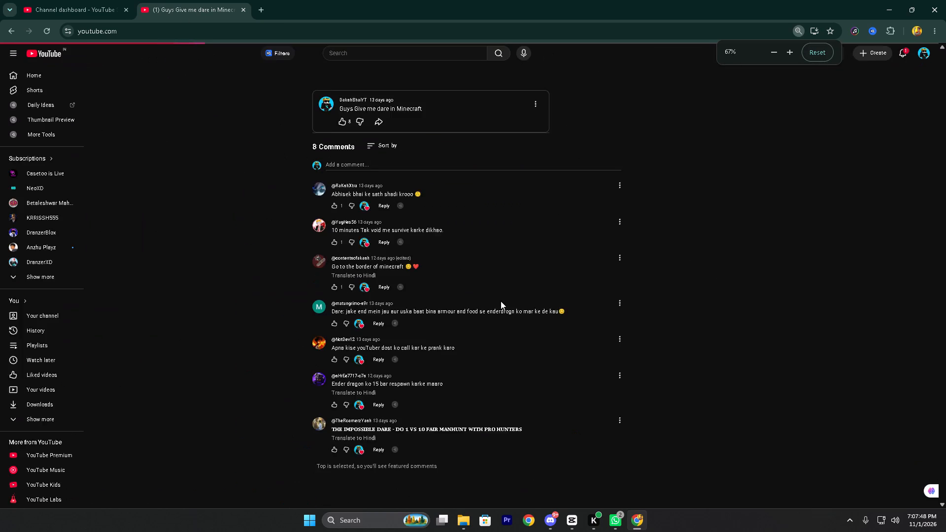
ctrl+scroll(501, 301, down, 1)
click(792, 52)
click(792, 52)
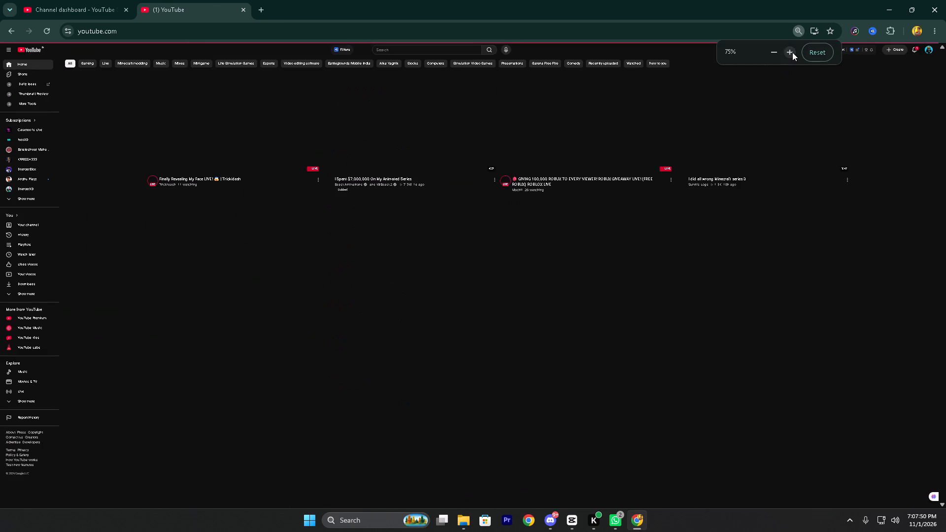
click(792, 52)
click(792, 52)
click(792, 52)
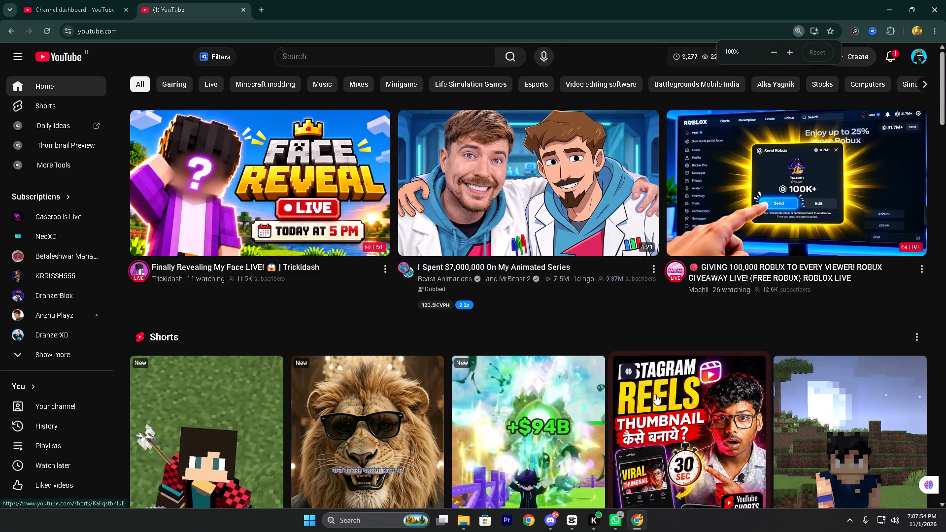
Look through the YouTube home feed and unmute the preview of "The HARDEST USA vs Visa Interview Ever".
scroll(656, 395, down, 3)
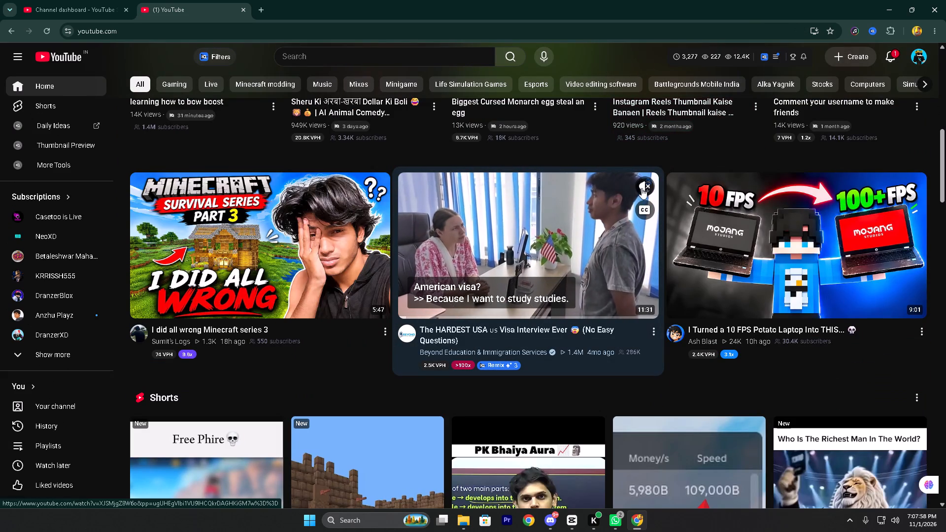
click(649, 188)
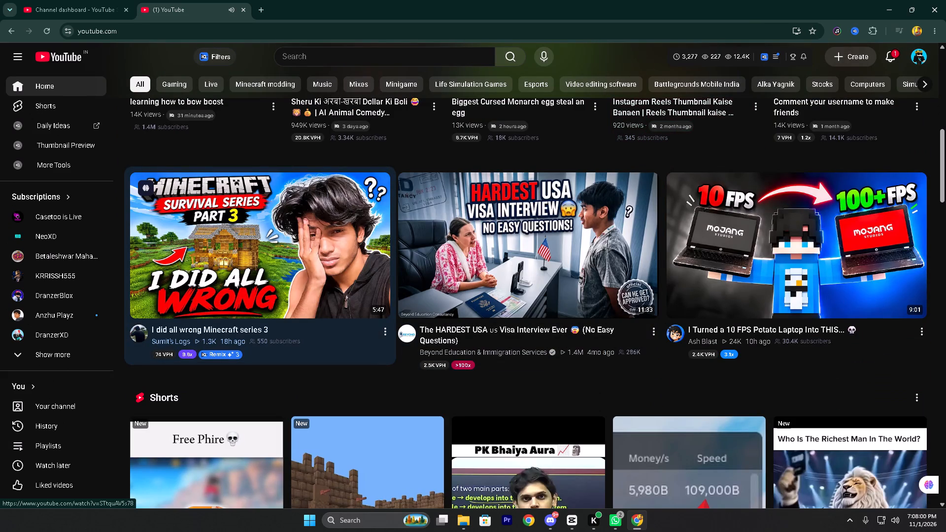
Open the system volume mixer and turn the volume up to maximum.
click(902, 518)
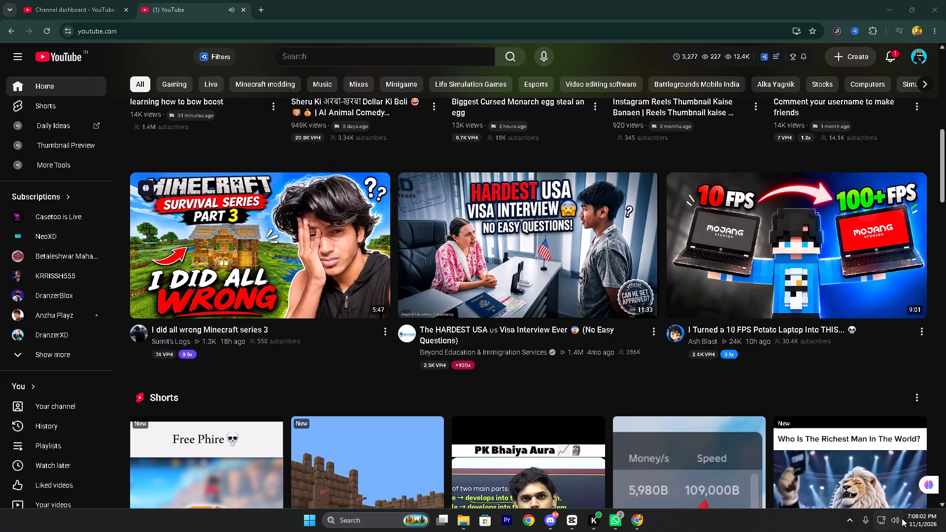
click(903, 517)
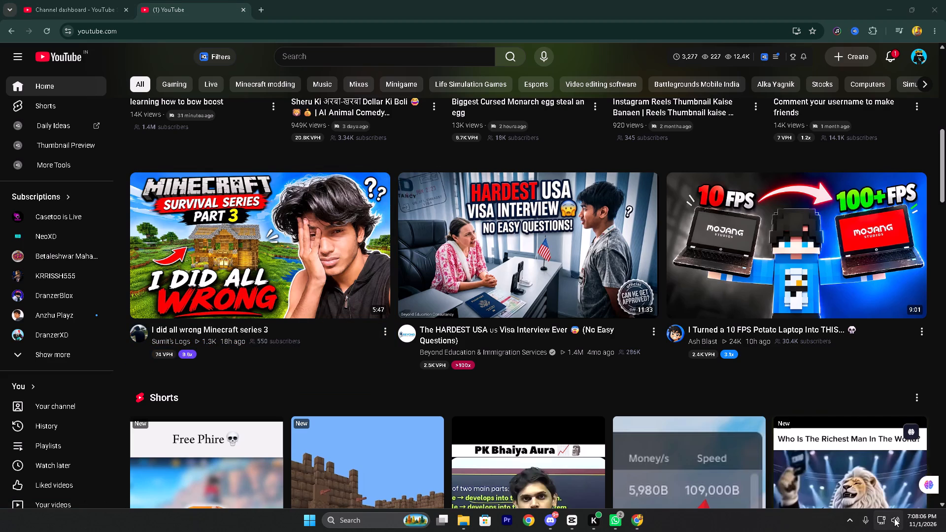
click(894, 518)
click(923, 462)
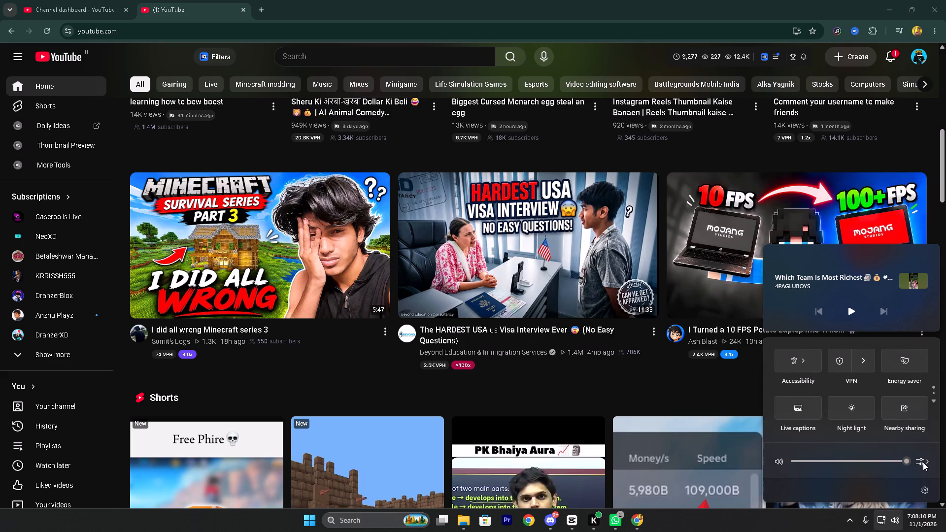
scroll(888, 437, down, 2)
drag(808, 466, 915, 470)
Search YouTube for "my subscriber gave me dares minecraft".
click(402, 65)
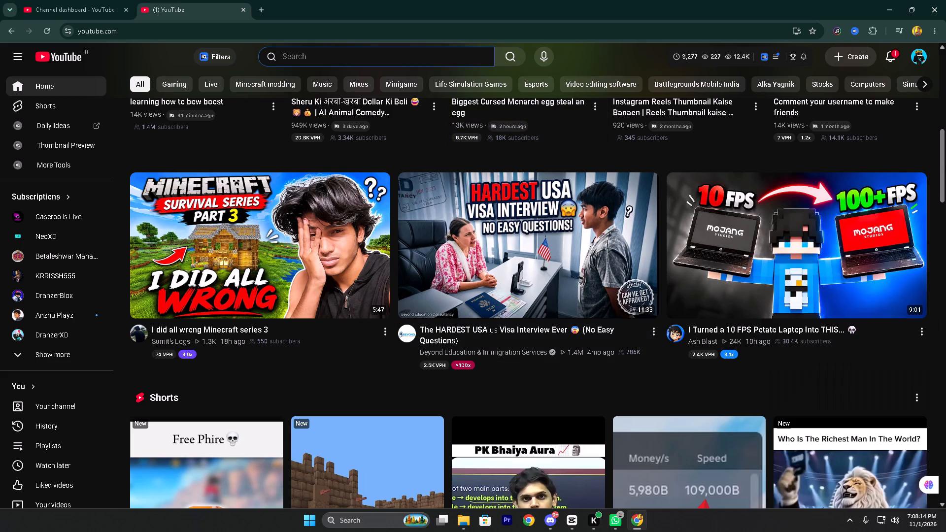
text(my)
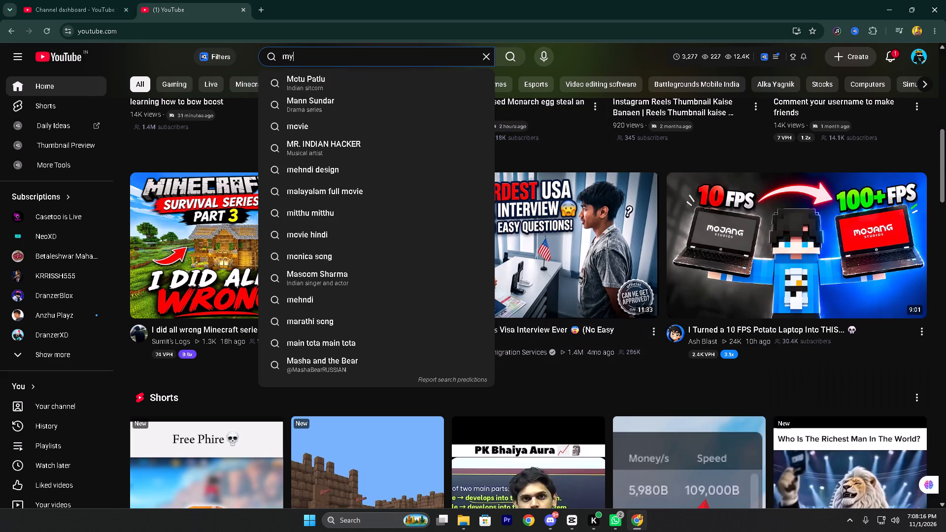
key(y)
key(BackSpace)
key(space)
text(subsc)
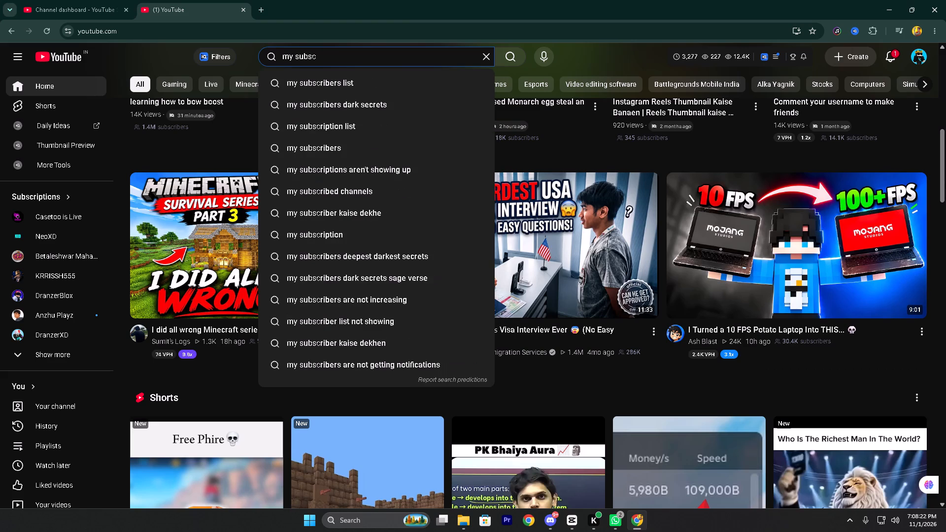
text(ri)
text(ber)
key(space)
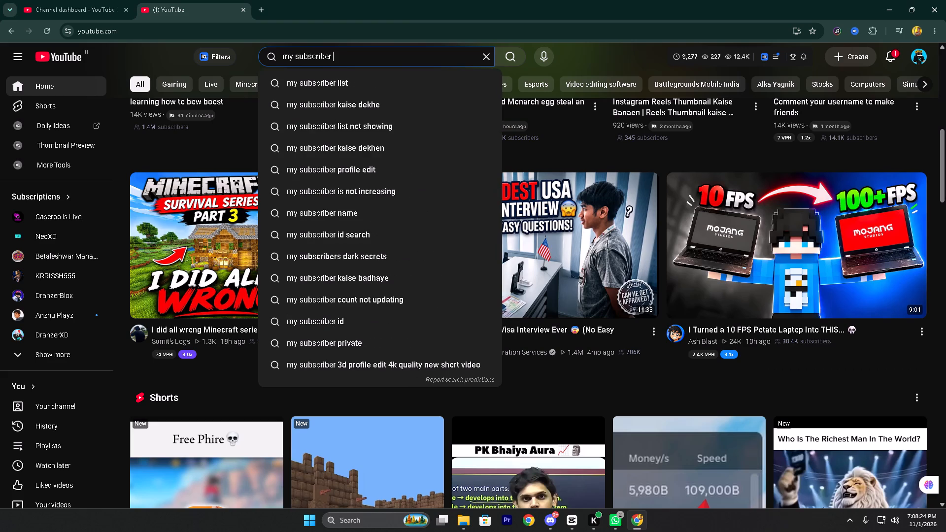
text(ga)
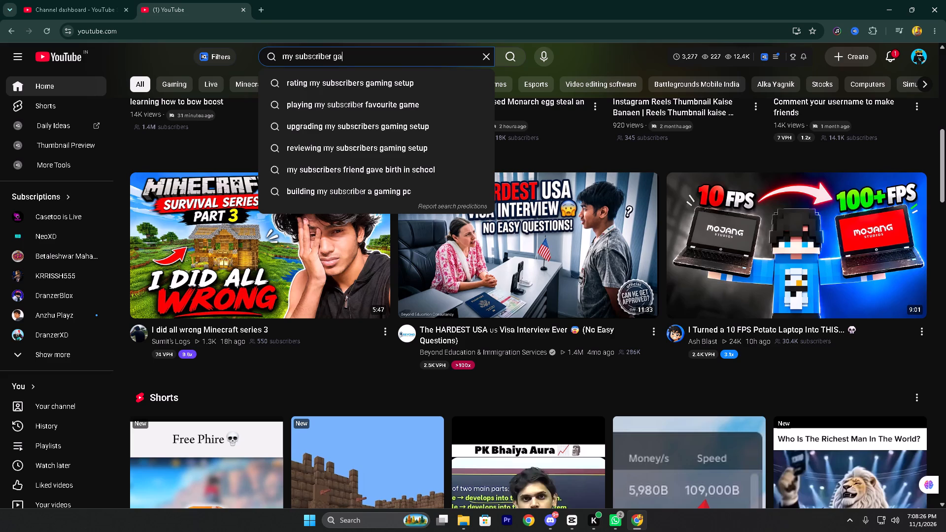
text(ve me da)
text(ews)
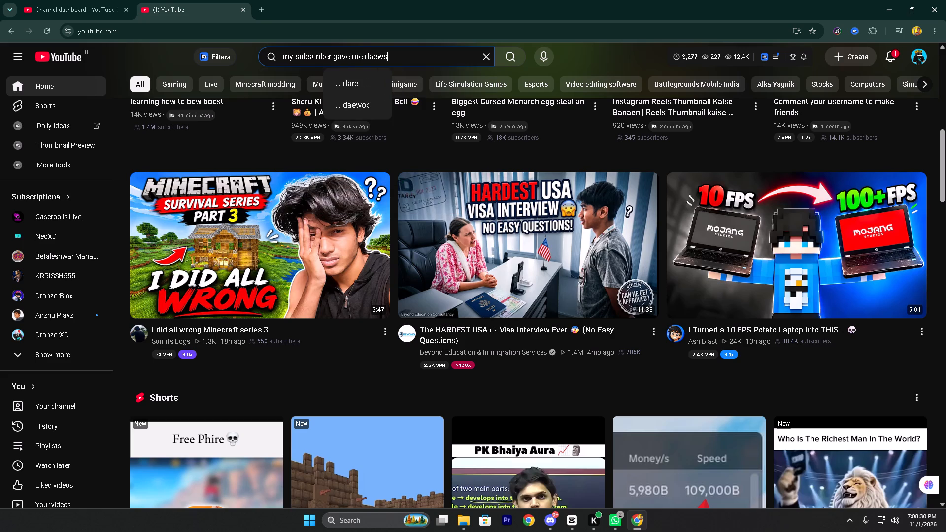
key(BackSpace)
key(BackSpace)
key(BackSpace)
text(res mine)
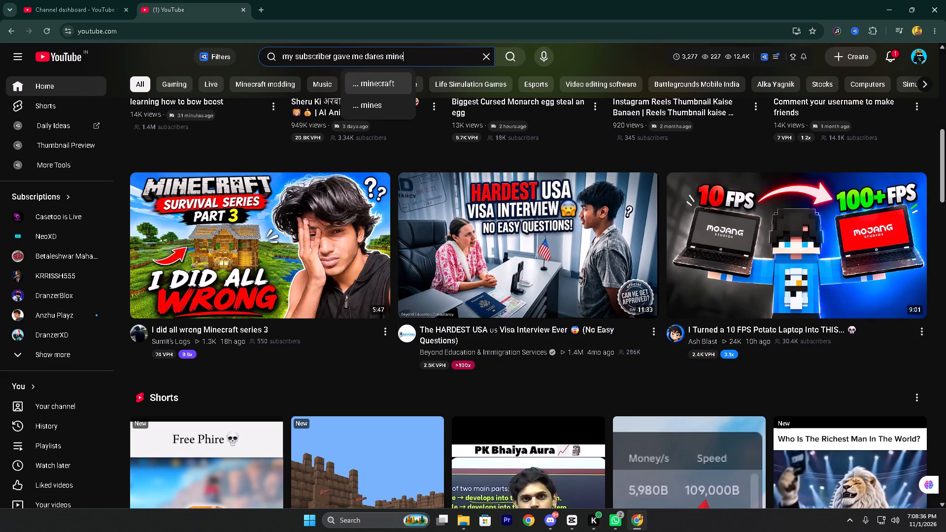
click(369, 80)
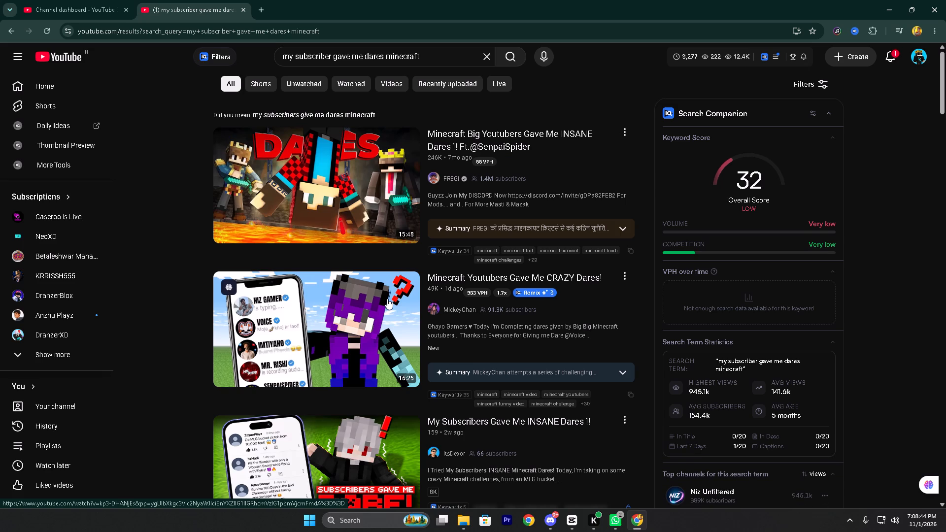
Examine the Minecraft dare videos in the search results, comparing their thumbnails and watching the previews with sound.
click(399, 281)
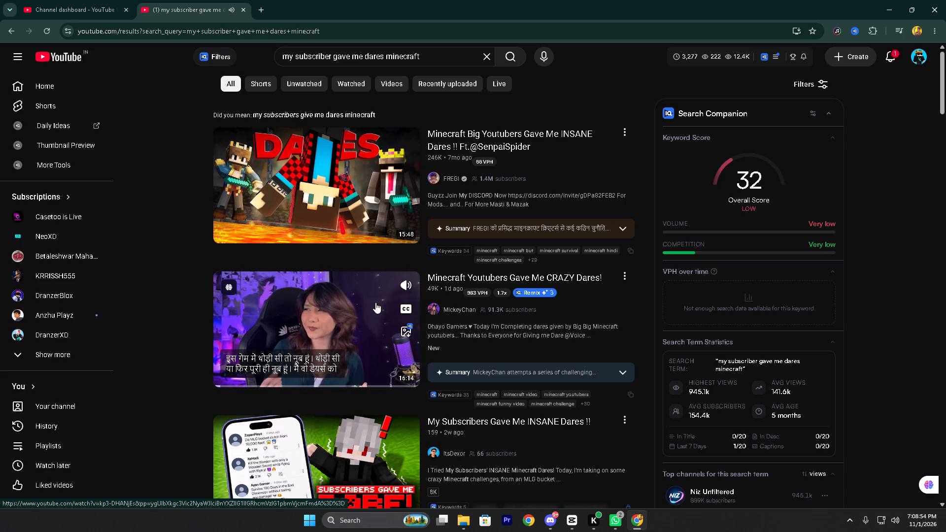
scroll(375, 302, down, 1)
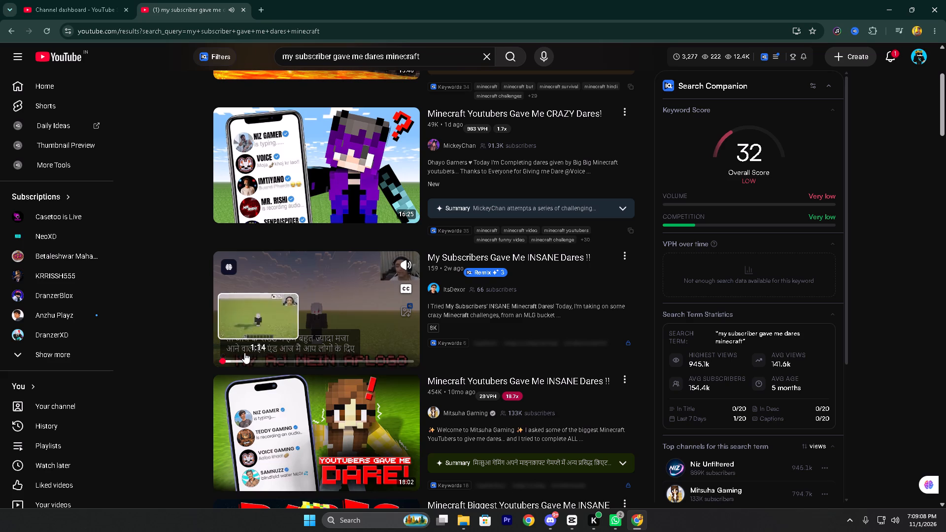
scroll(287, 351, down, 1)
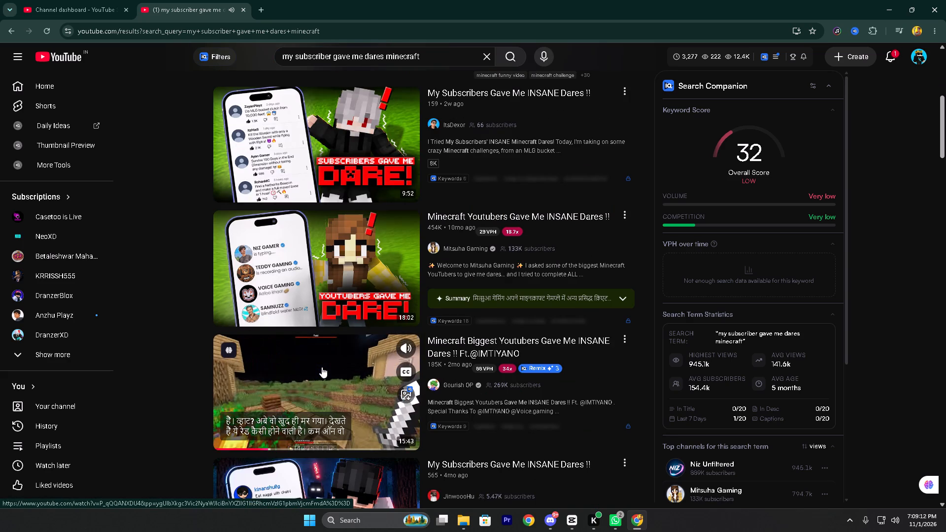
scroll(323, 368, down, 1)
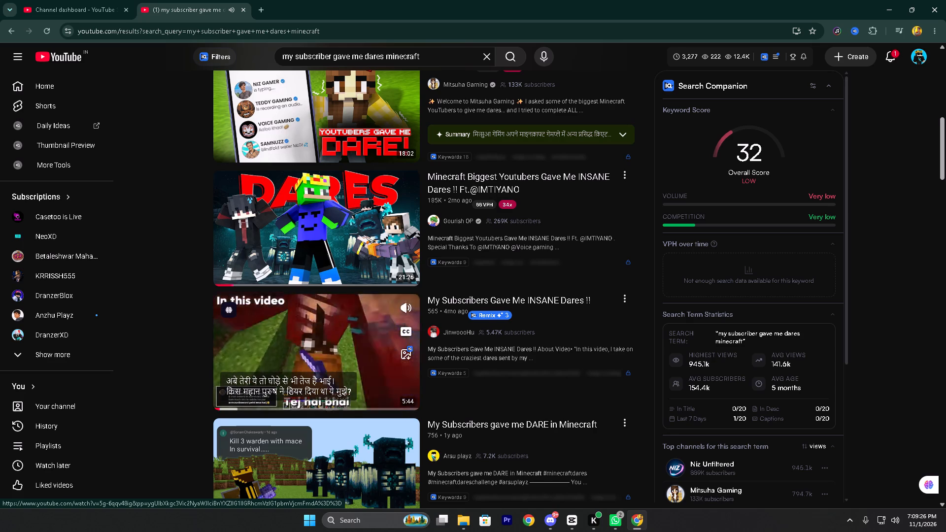
scroll(342, 366, down, 1)
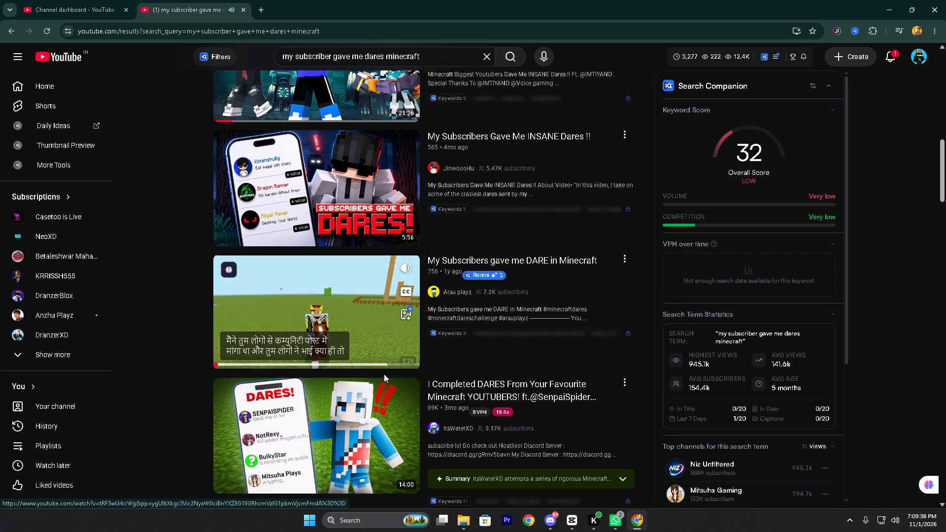
scroll(377, 404, down, 3)
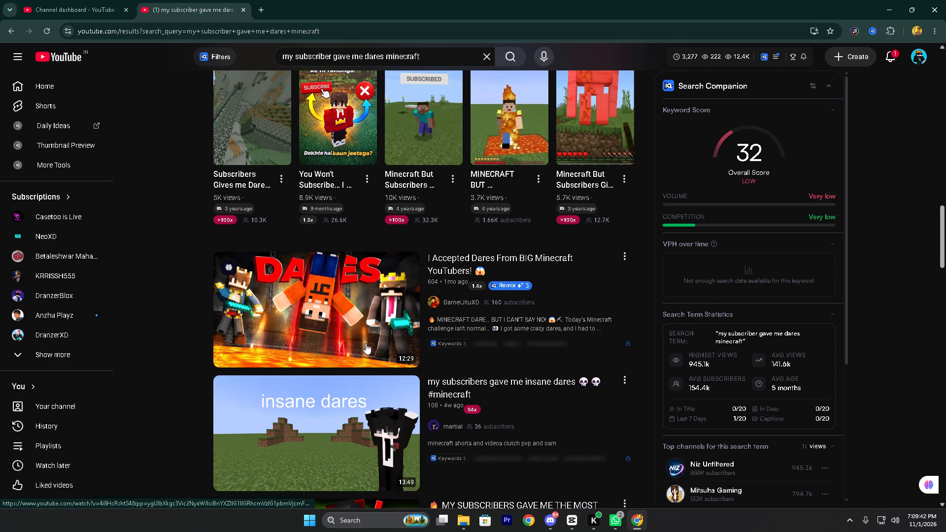
click(403, 261)
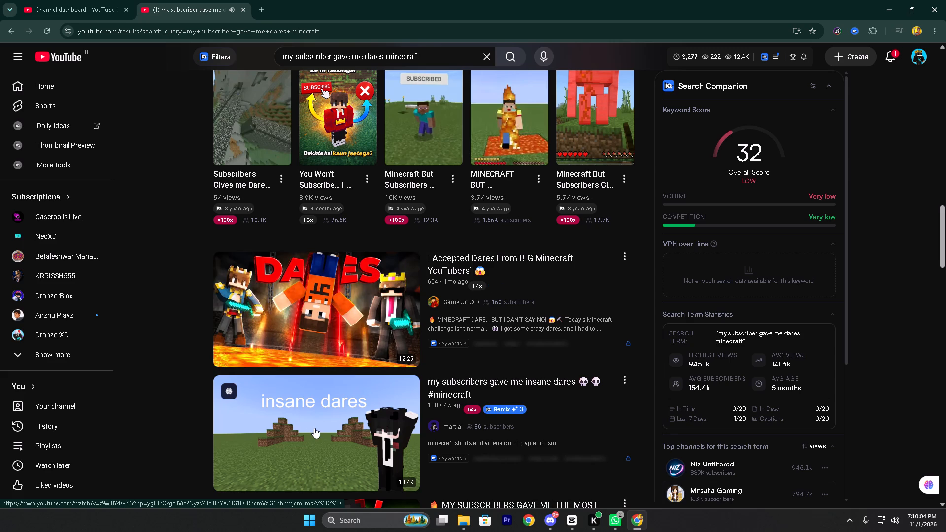
scroll(316, 427, down, 1)
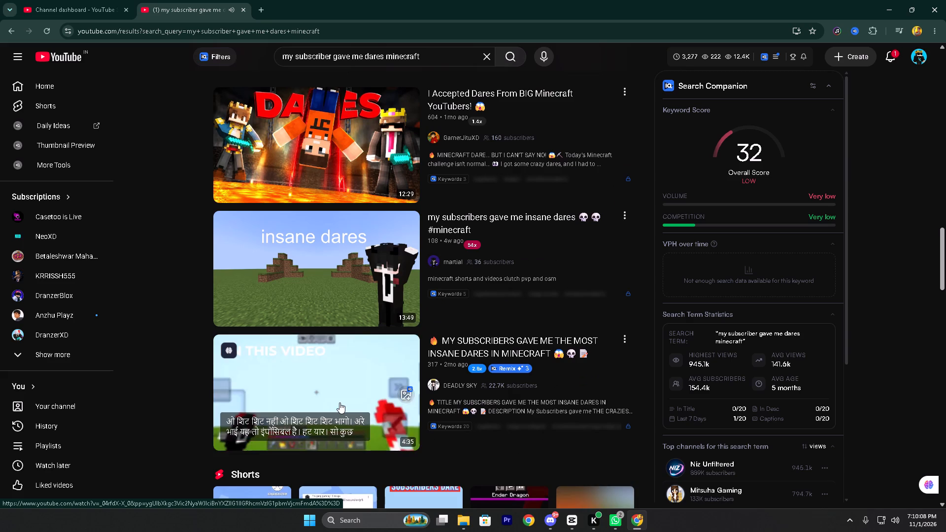
scroll(339, 402, down, 1)
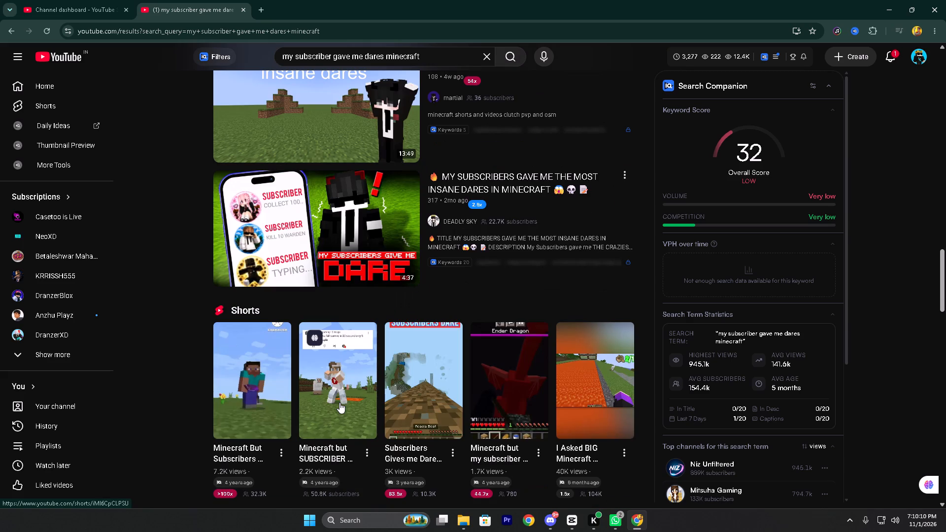
scroll(339, 402, down, 3)
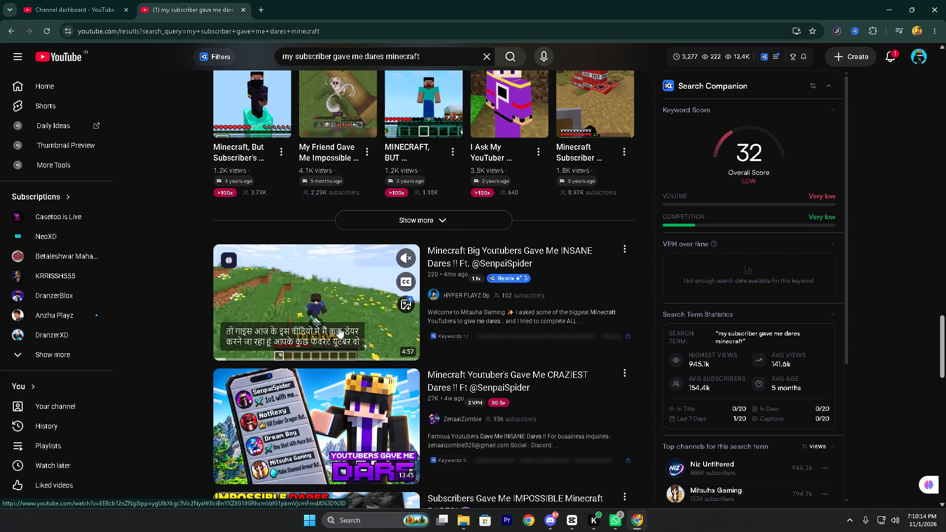
click(405, 252)
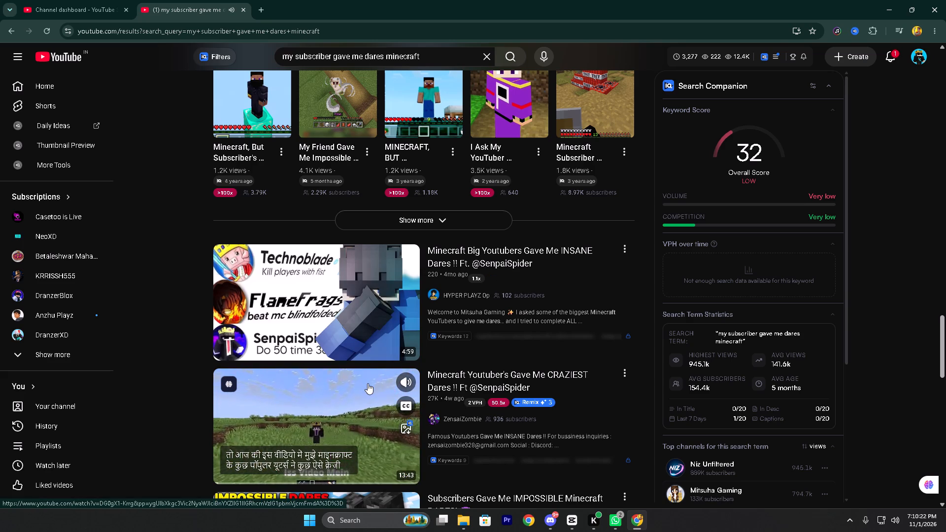
scroll(348, 402, down, 1)
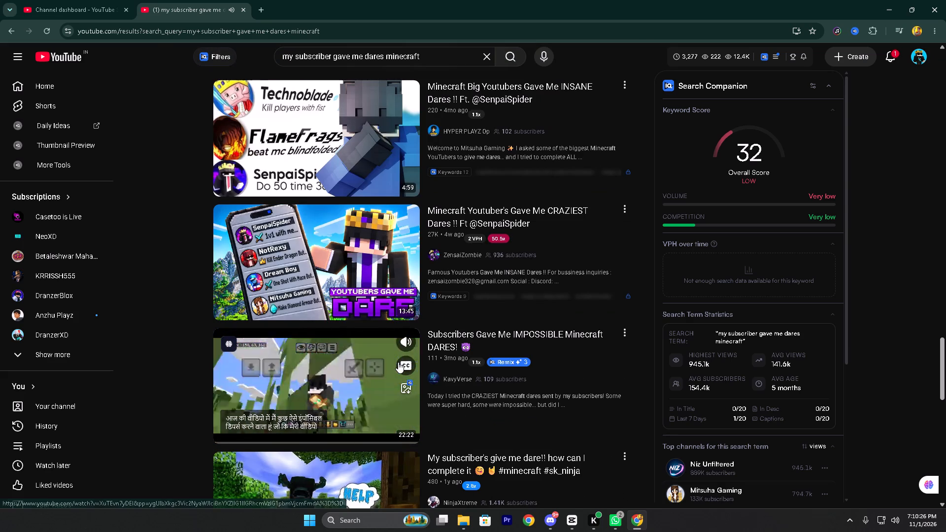
scroll(396, 367, down, 1)
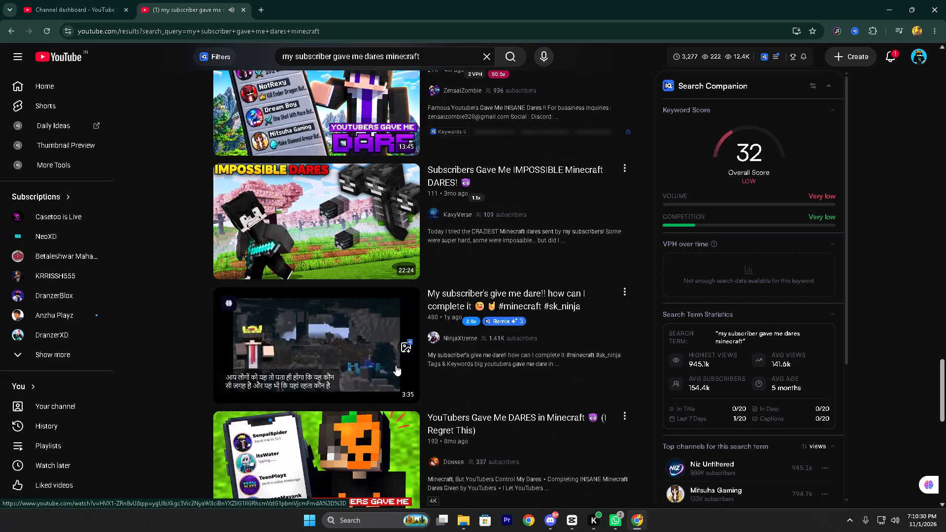
scroll(372, 393, down, 1)
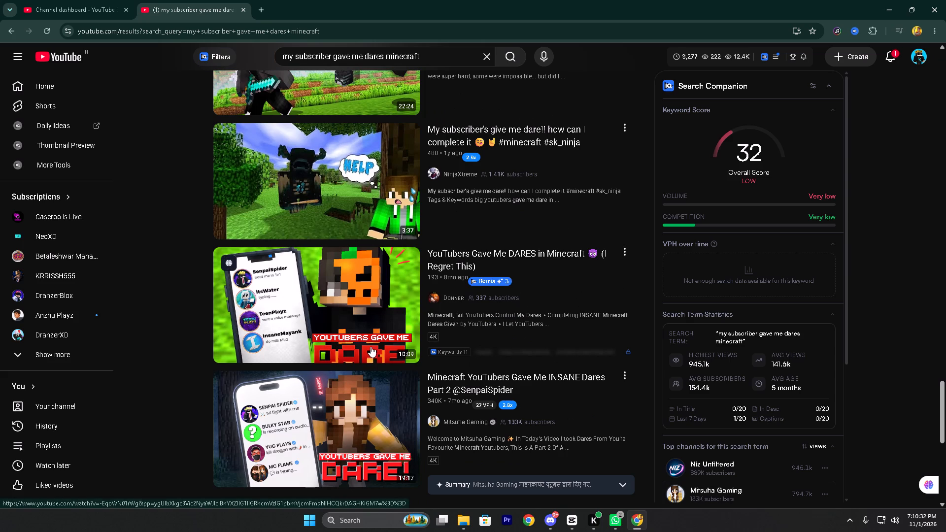
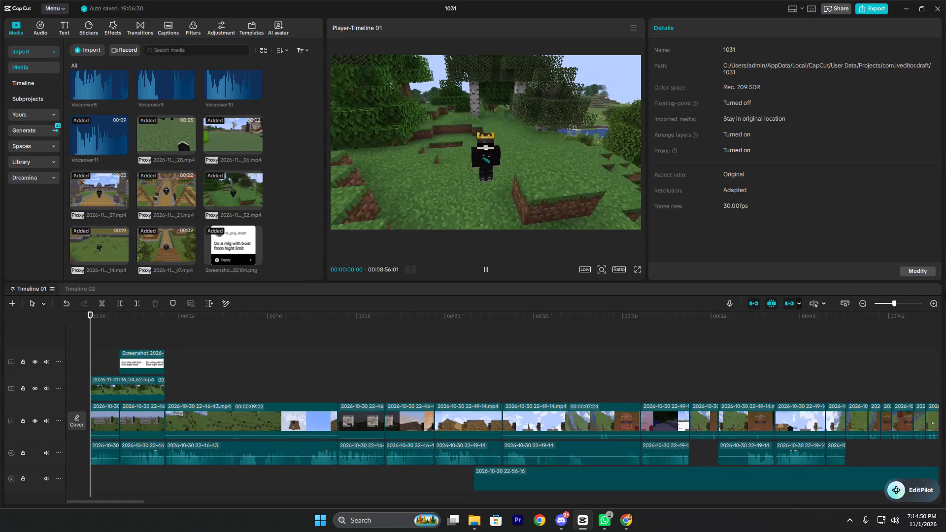
Play back the opening, return to the comment screenshot's start at 00:00:01:20, select the main-track clip there, and search video effects for "blur".
key(space)
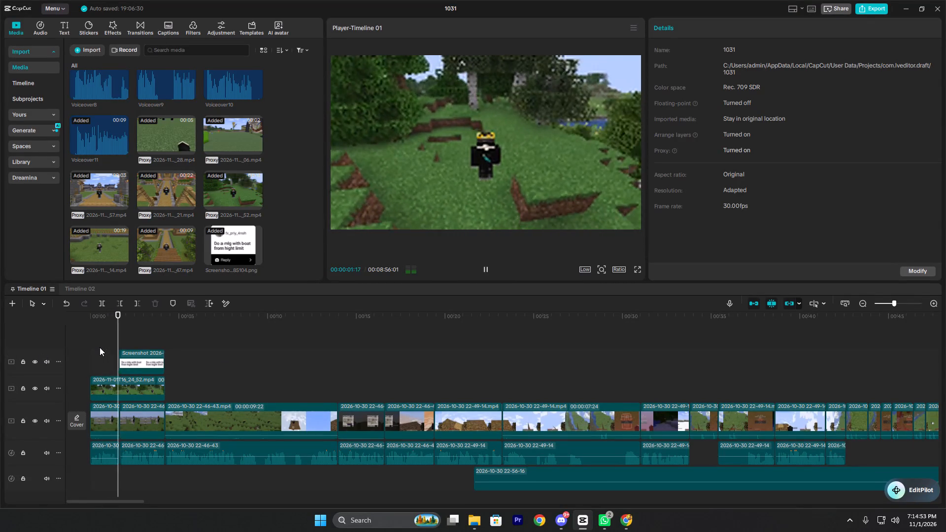
double_click(123, 338)
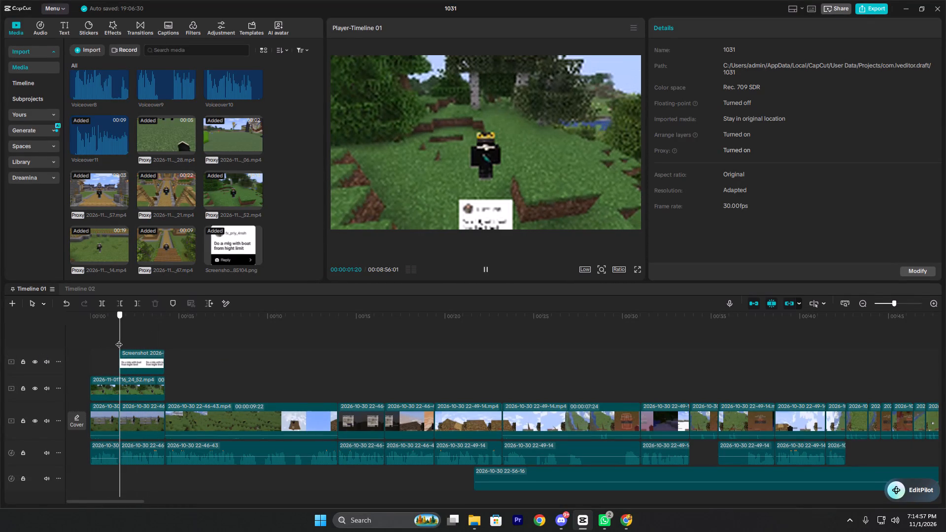
click(141, 420)
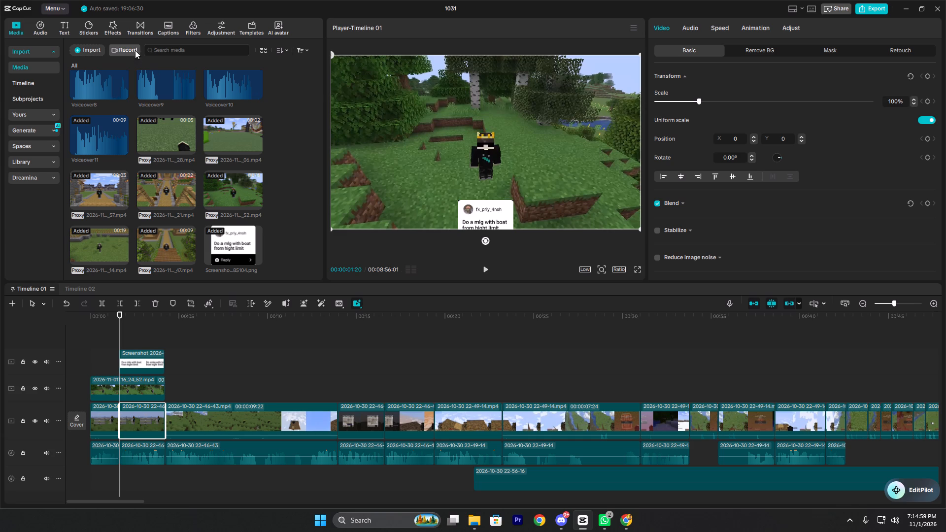
click(111, 22)
click(118, 44)
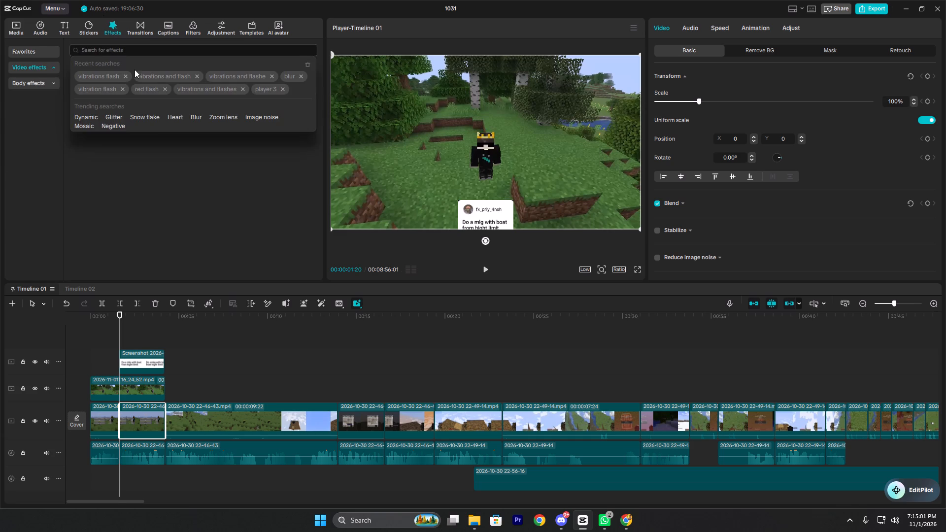
click(282, 76)
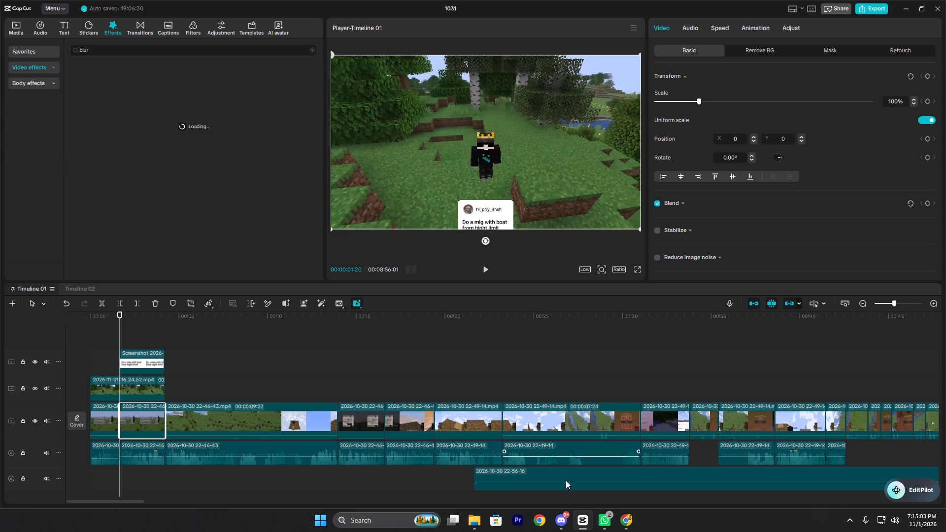
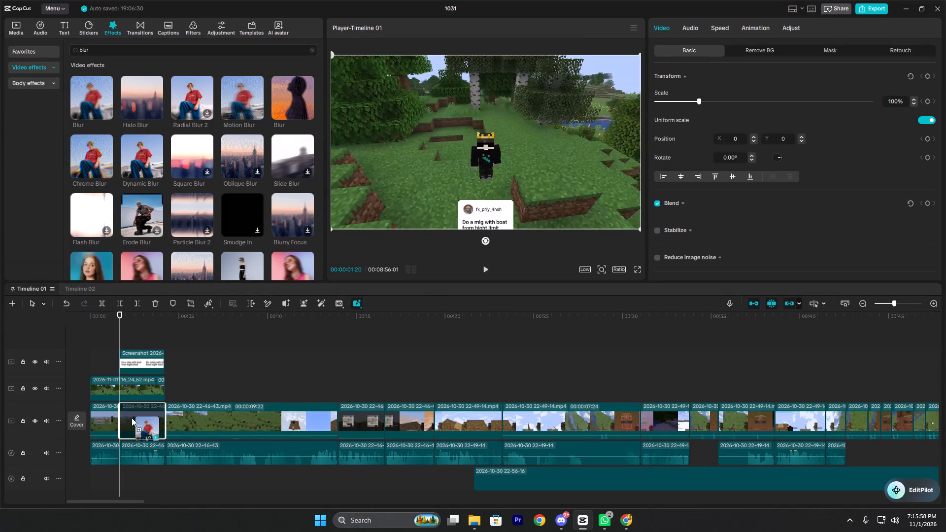
Play back the comment screenshot's section from its start to check the Blur effect on the main-track clip.
click(121, 329)
key(space)
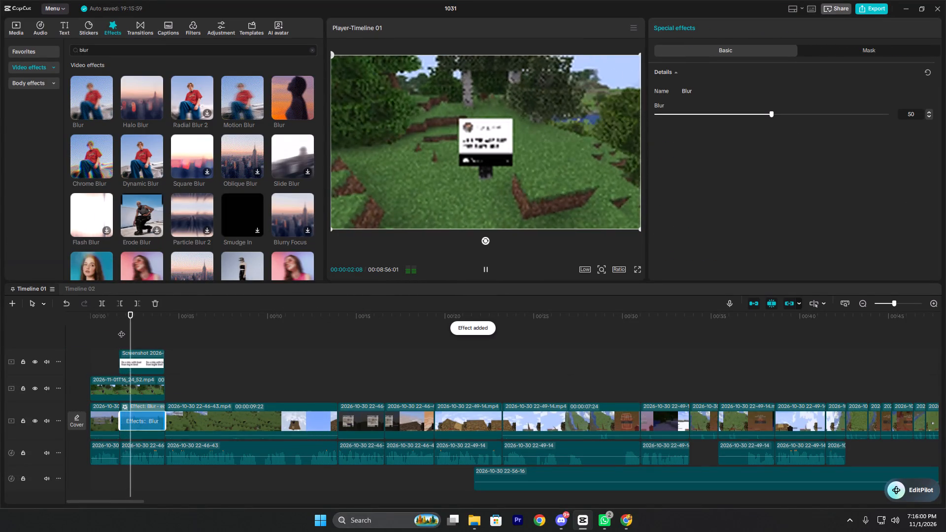
key(space)
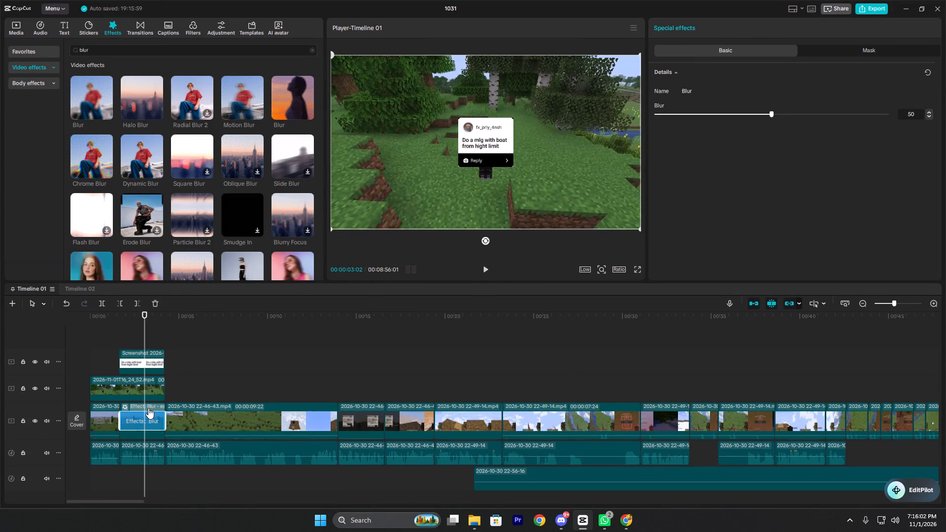
click(148, 408)
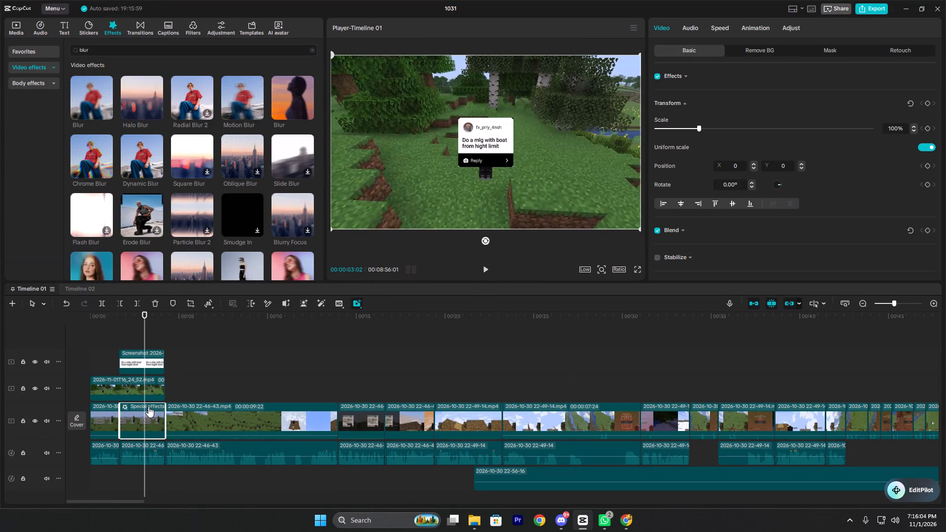
drag(89, 93, 99, 124)
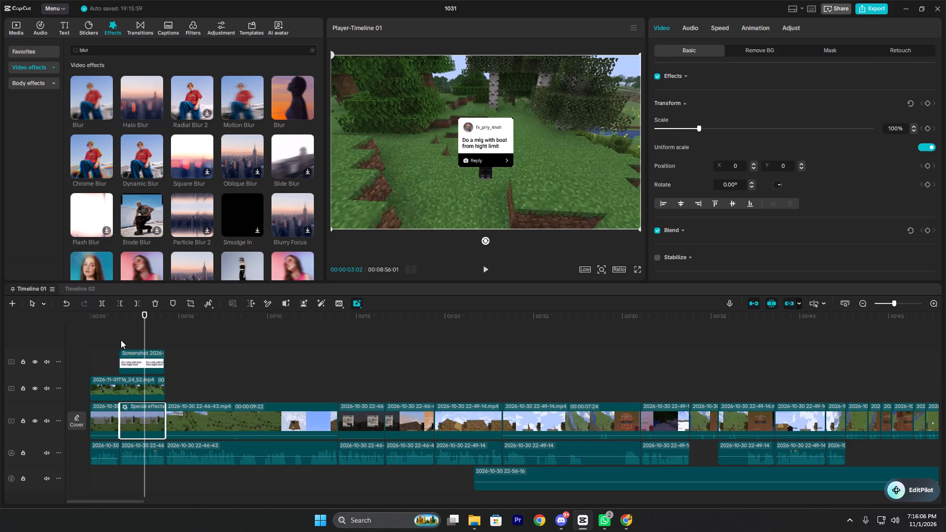
Split the overlay clip at 00:00:01:20, where the comment screenshot starts, and apply the Blur effect to its second part.
click(120, 340)
click(123, 382)
key(ctrl+b)
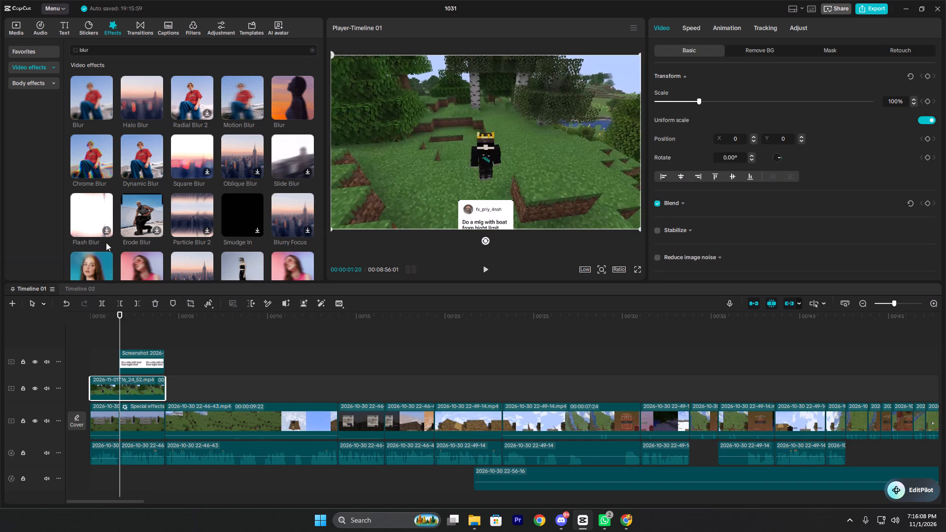
drag(85, 95, 136, 382)
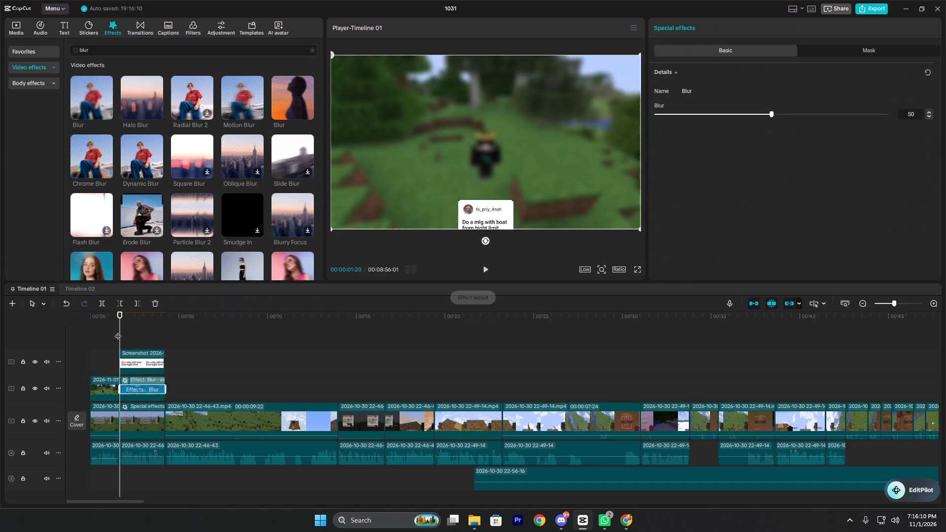
Play back the opening from about 00:00:00:12 to check the Blur effect behind the comment screenshot.
click(118, 331)
key(space)
key(space)
click(98, 335)
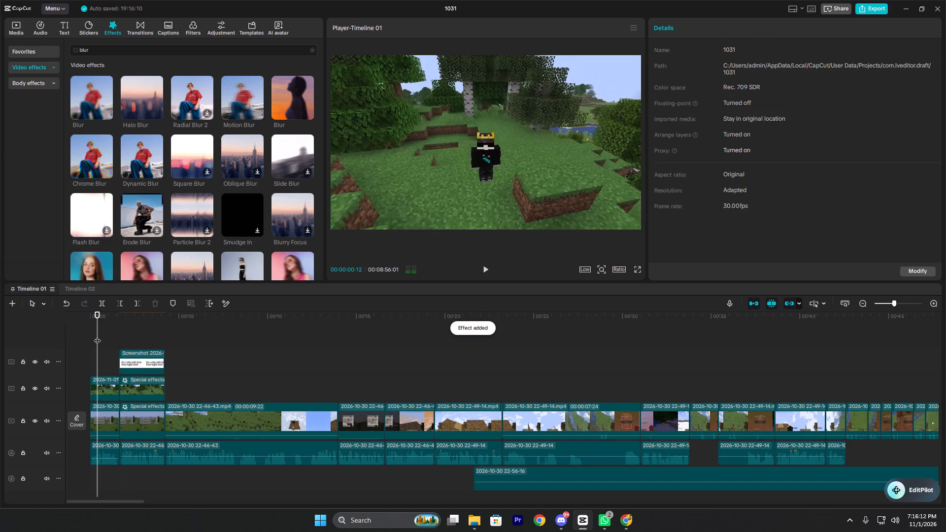
key(space)
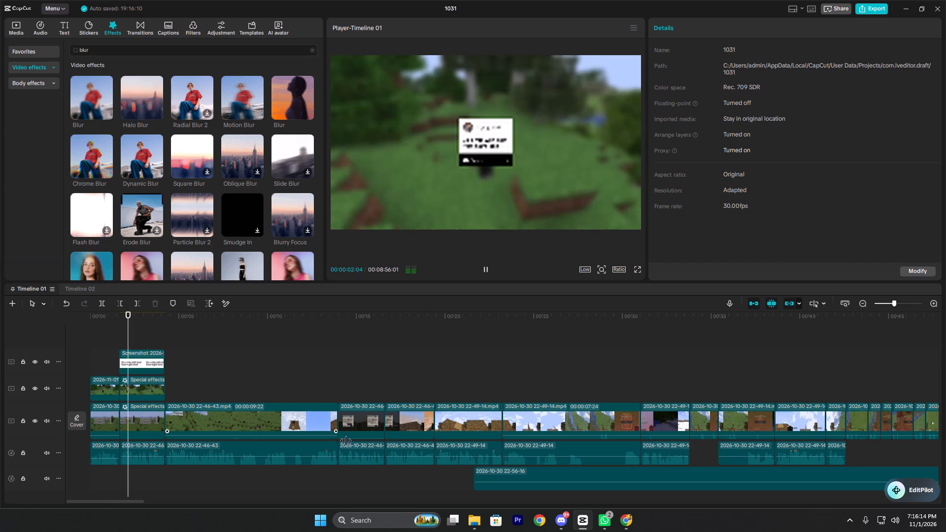
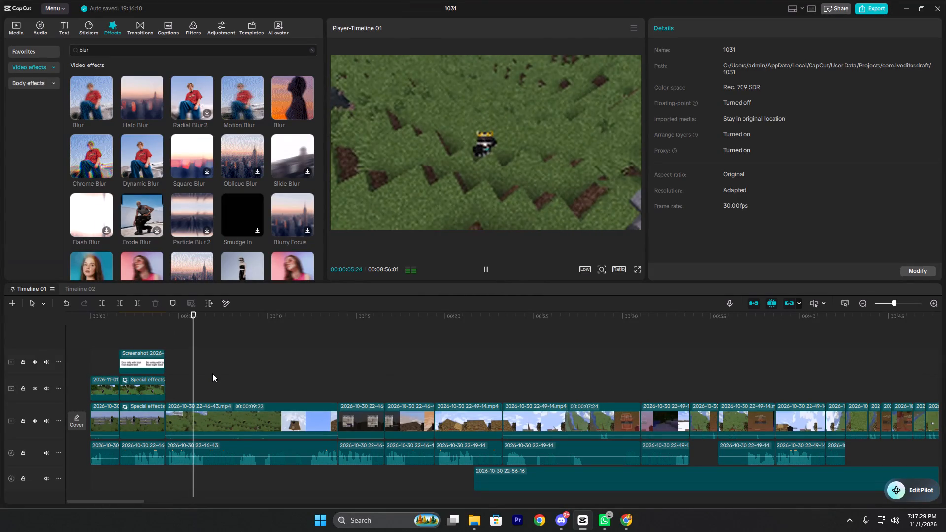
Replay the opening from the start of the timeline to just past the comment screenshot to check the blurred section.
key(space)
click(123, 332)
drag(123, 332, 47, 330)
key(space)
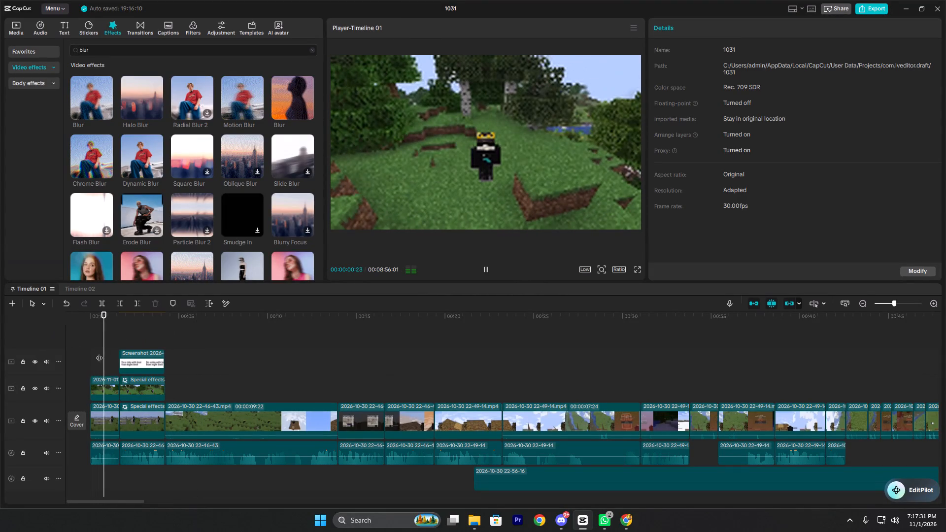
key(space)
drag(104, 351, 99, 352)
click(99, 352)
key(space)
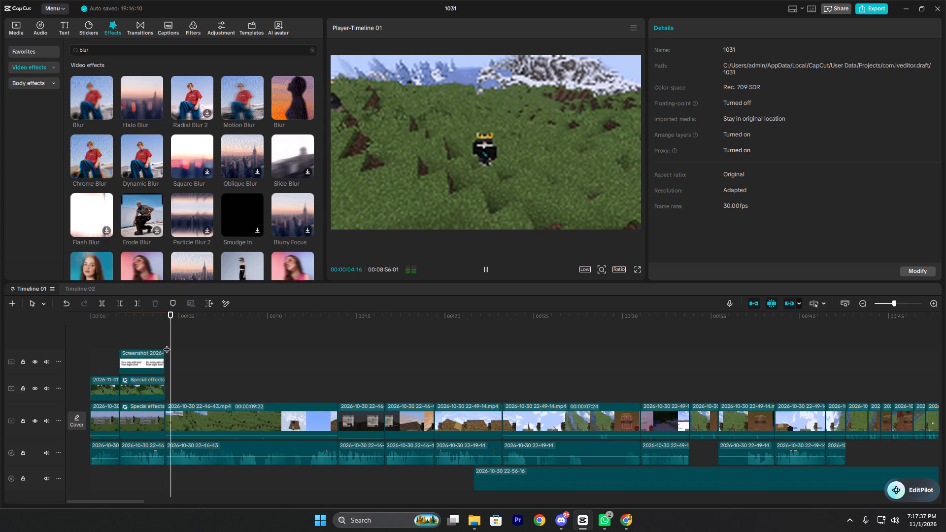
key(space)
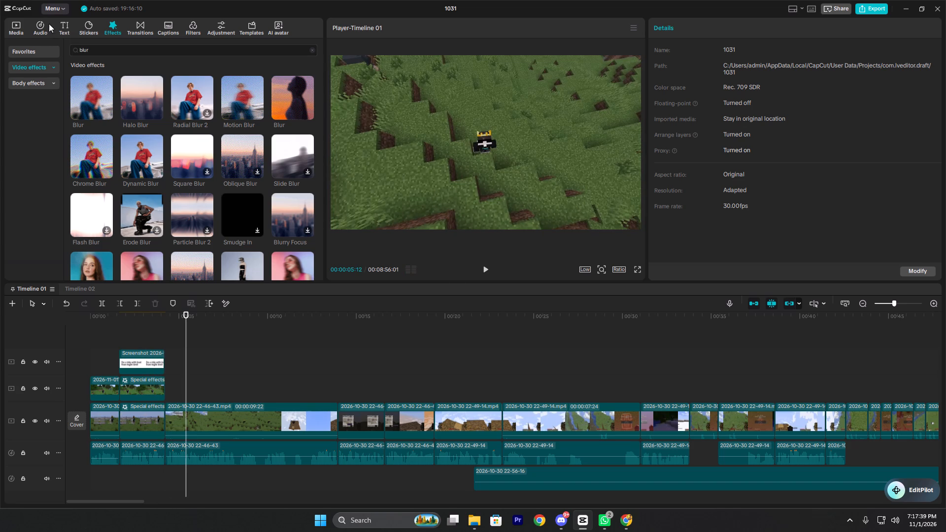
Preview My presets3, My presets6 and My presets5 among the saved presets and add My presets5 to the timeline at 00:00:05:12.
click(13, 21)
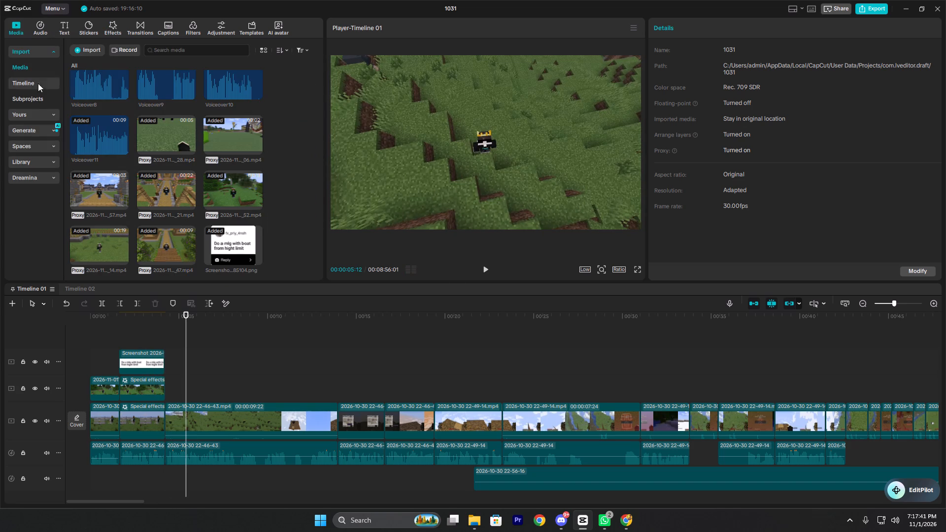
click(27, 120)
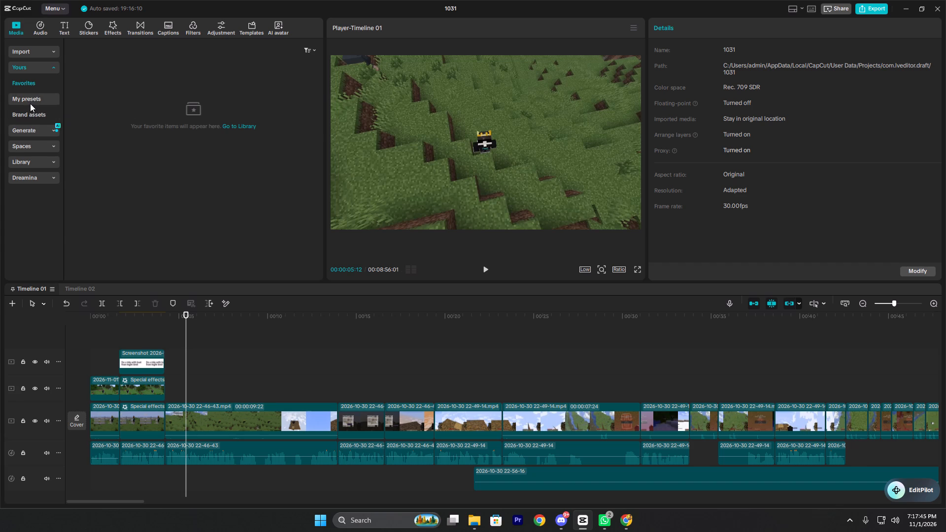
click(30, 103)
click(219, 112)
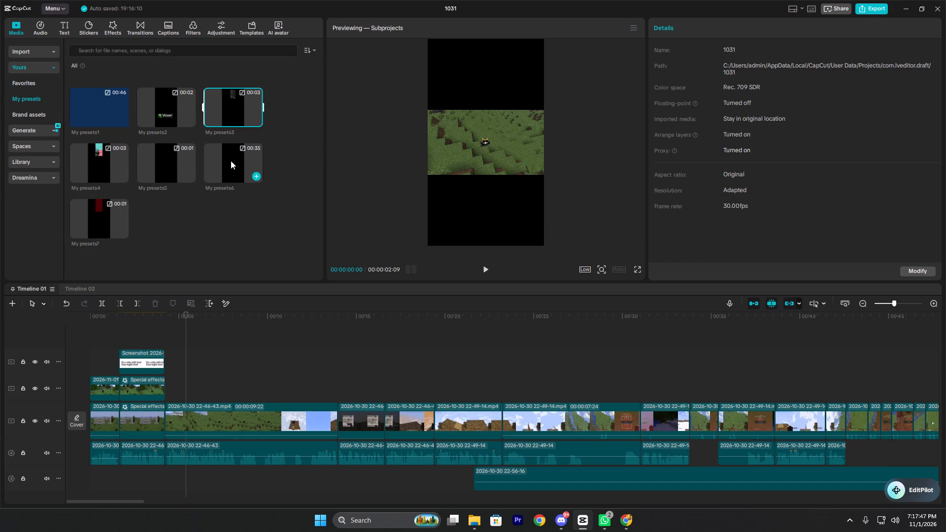
click(231, 161)
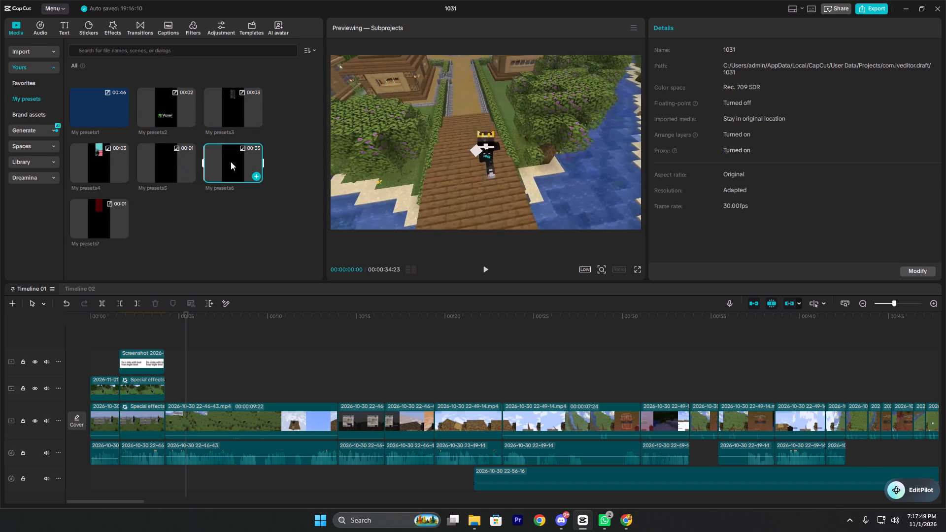
click(151, 157)
click(188, 176)
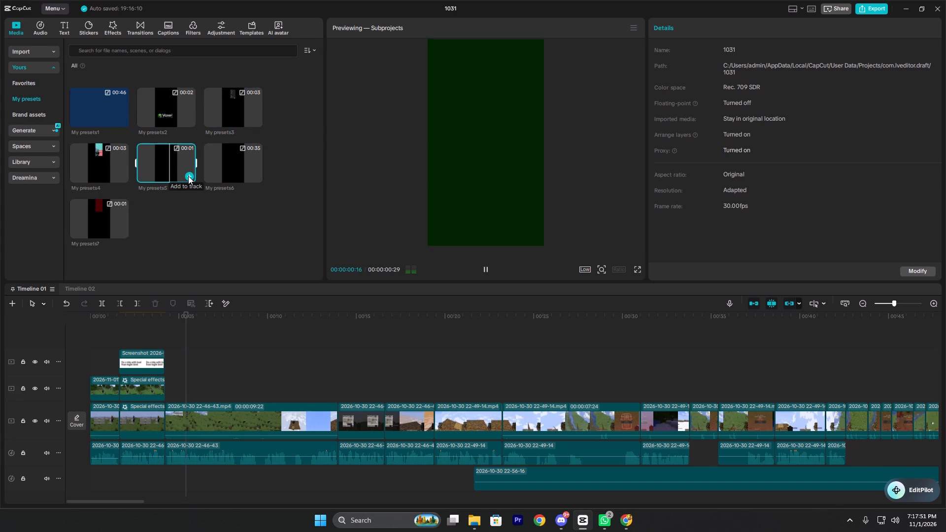
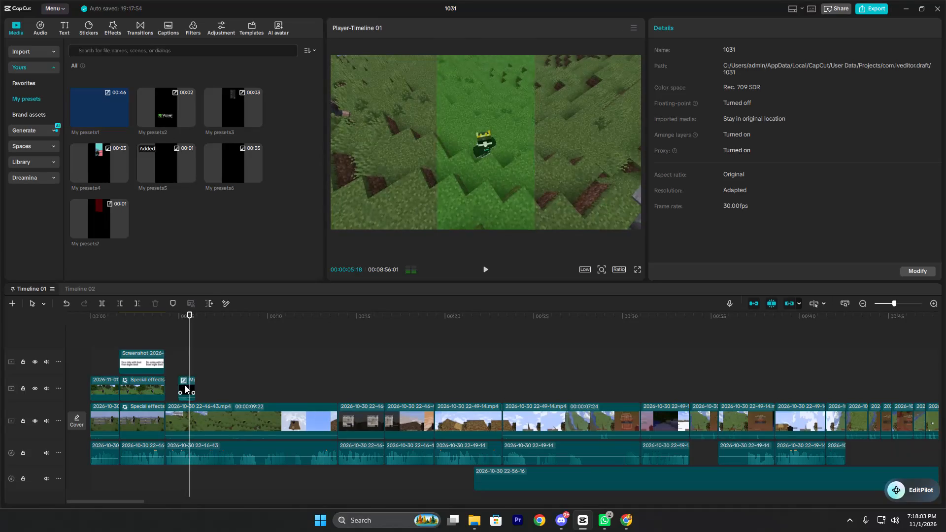
Move the My presets5 clip slightly later on the overlay track to start at about 00:00:05:18, and play through it.
drag(185, 384, 195, 384)
click(183, 358)
key(space)
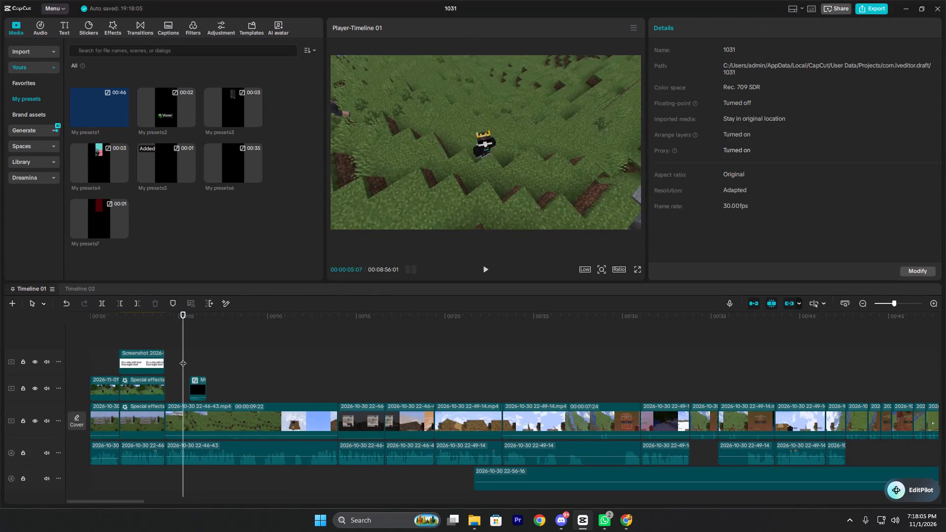
key(space)
Open the My presets5 compound clip to inspect its layers, return to the main timeline and reselect the clip.
click(194, 387)
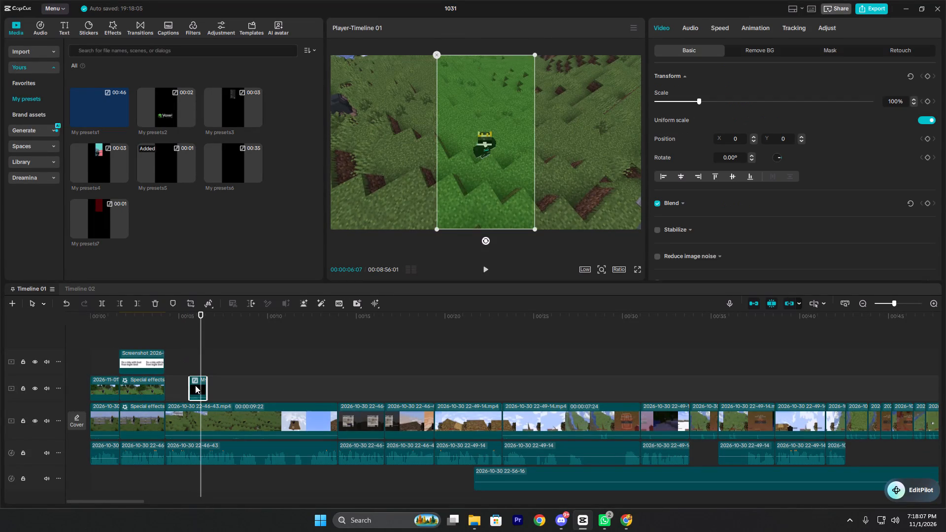
click(195, 385)
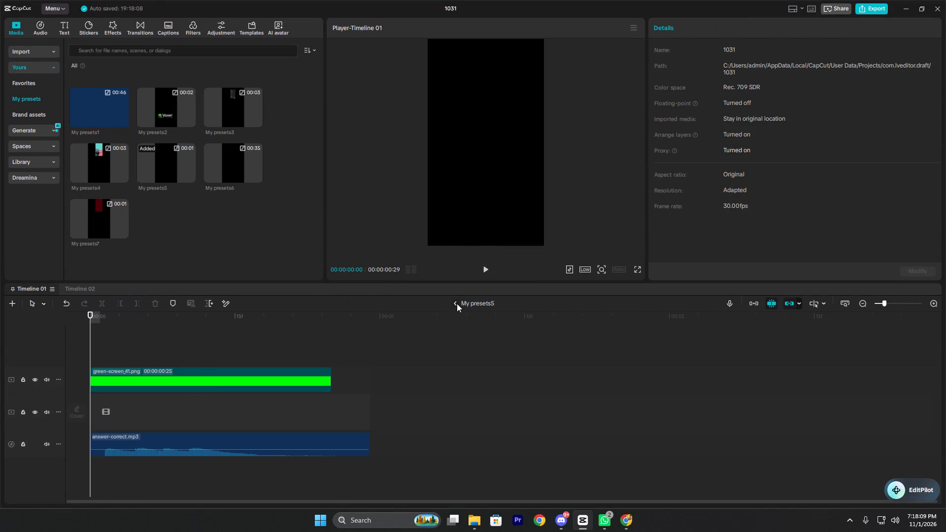
click(457, 303)
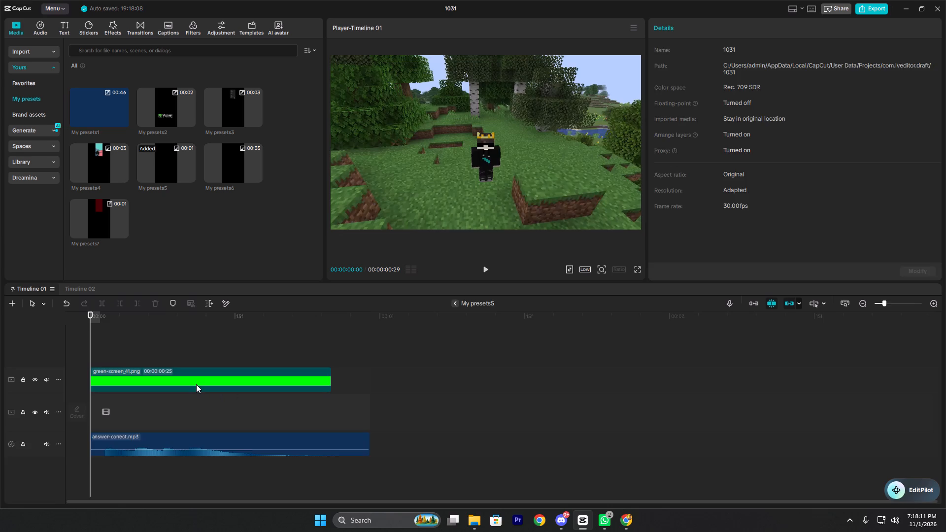
click(198, 385)
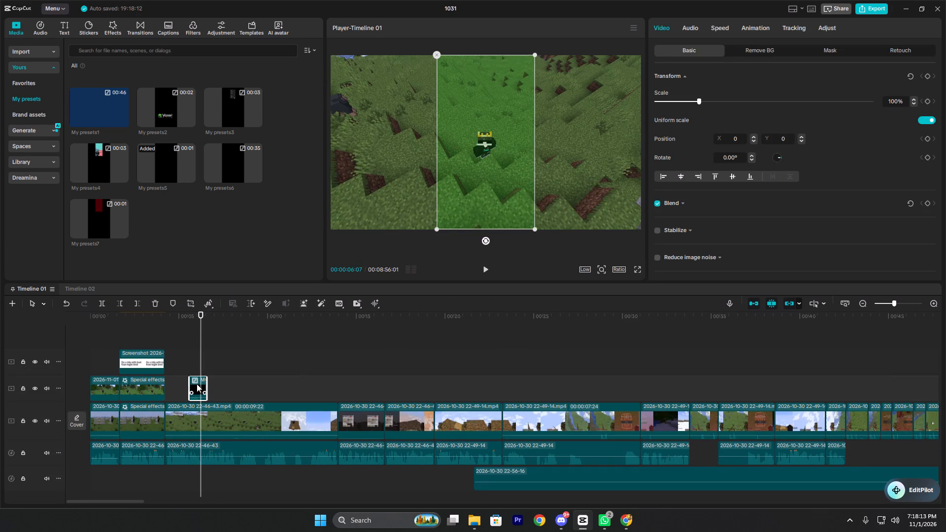
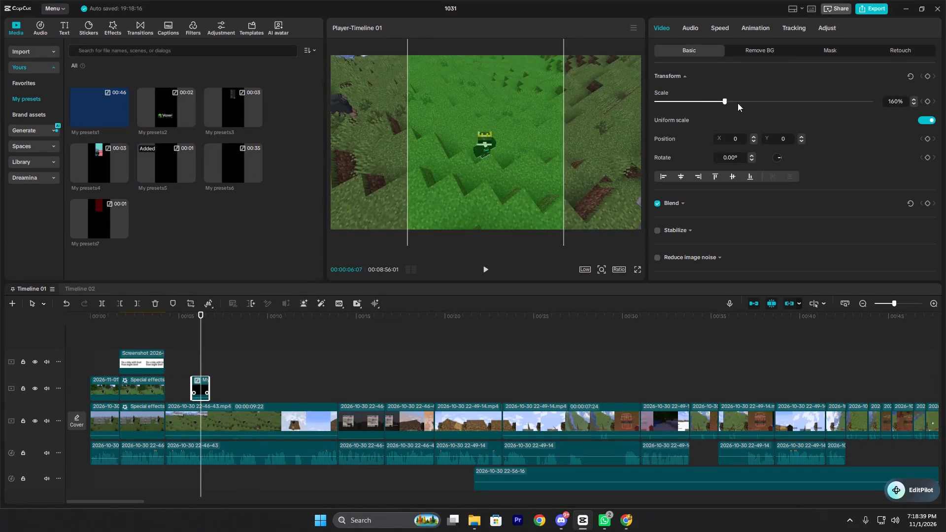
Play back the footage around the enlarged My presets5 overlay clip to check how it covers the frame.
click(192, 356)
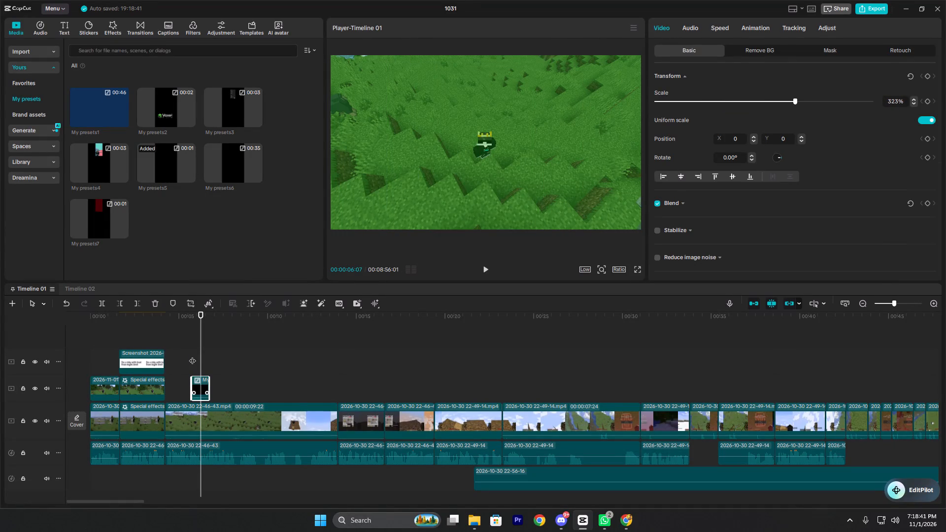
key(space)
key(space)
click(182, 364)
key(space)
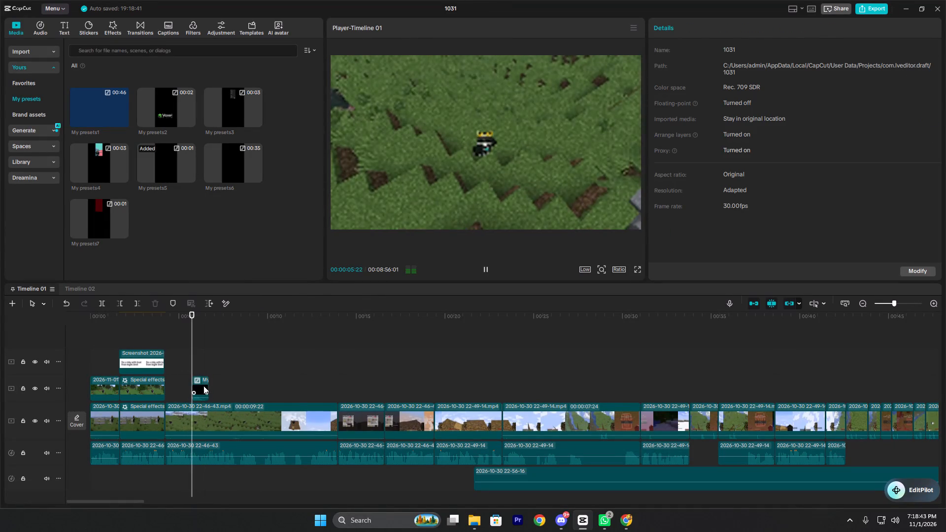
key(space)
Move the My presets5 clip slightly earlier on the overlay track and play through its start.
click(197, 387)
click(199, 384)
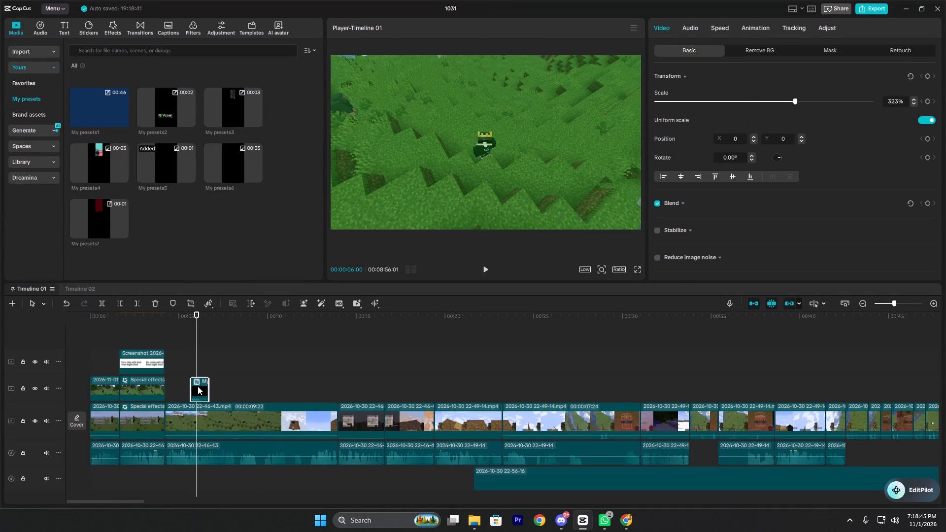
click(188, 357)
key(space)
click(184, 358)
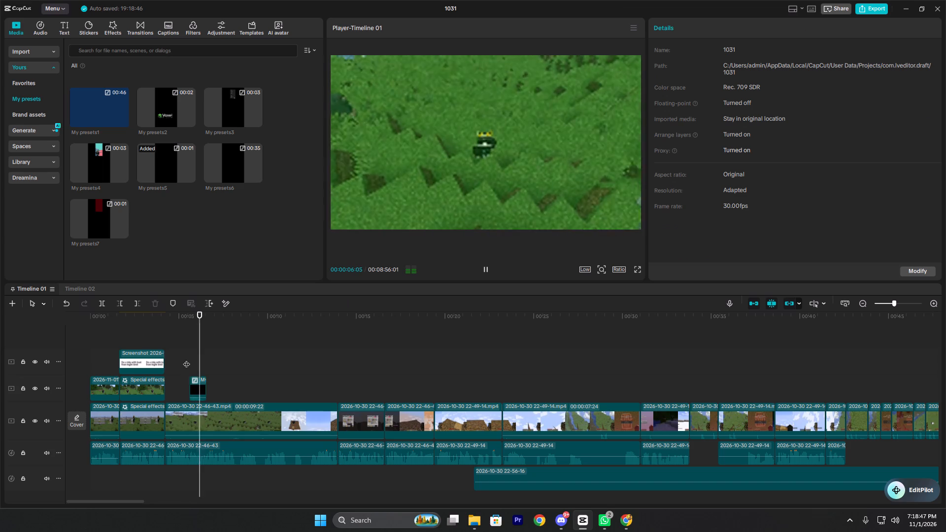
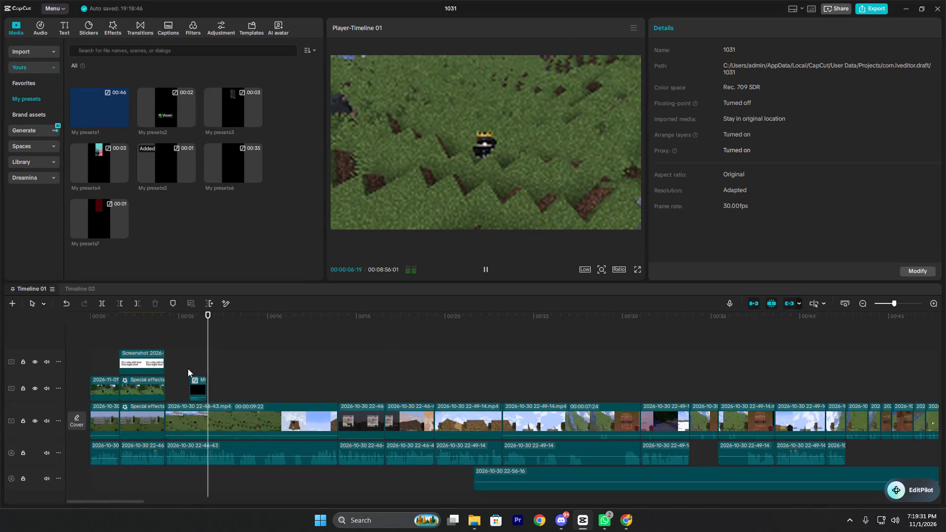
Play back the stretch of footage just after the My presets5 overlay clip, around the 7-second mark.
key(space)
click(227, 358)
click(216, 360)
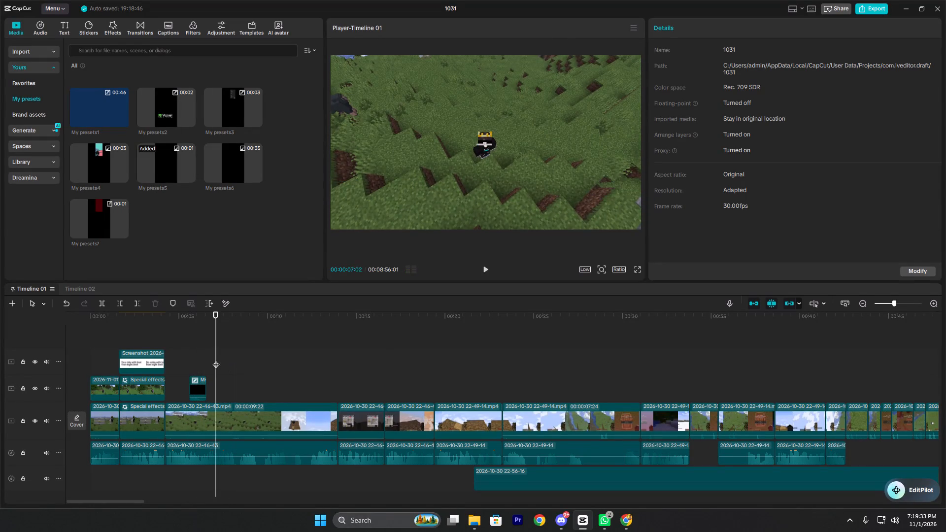
key(space)
key(space)
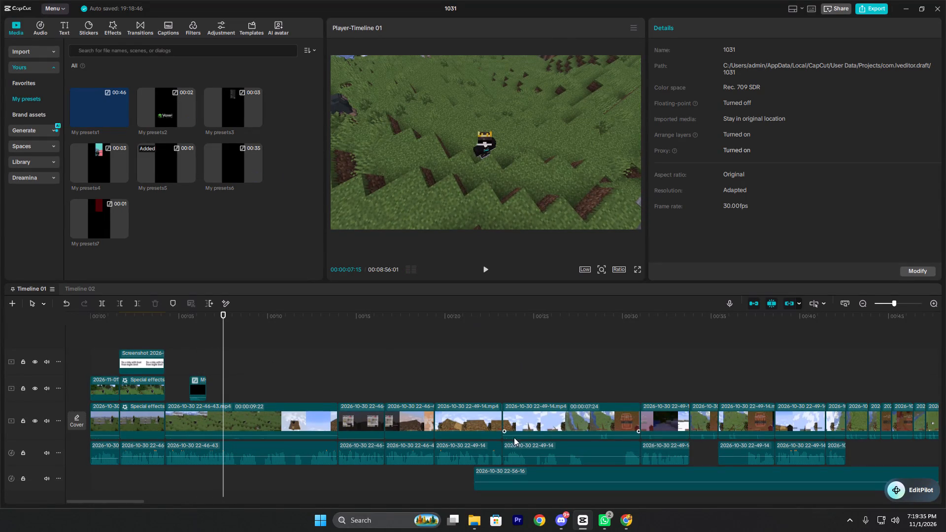
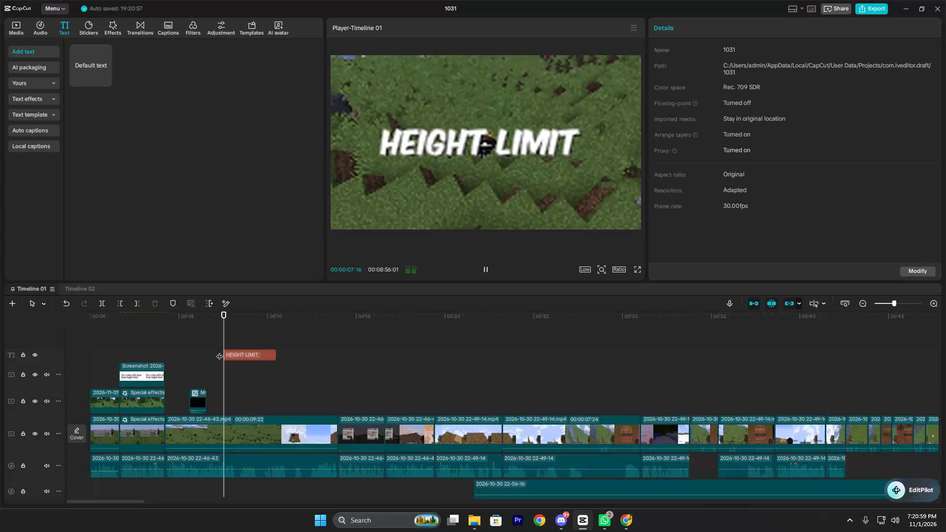
Move the HEIGHT LIMIT text clip slightly earlier on the timeline so it starts at about 00:00:07:04.
click(207, 345)
key(space)
key(space)
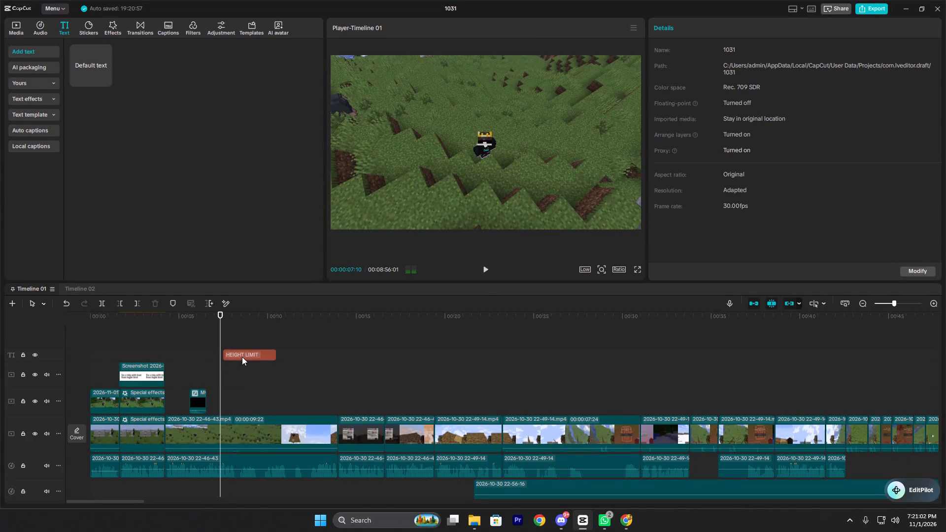
click(242, 357)
drag(241, 353, 235, 356)
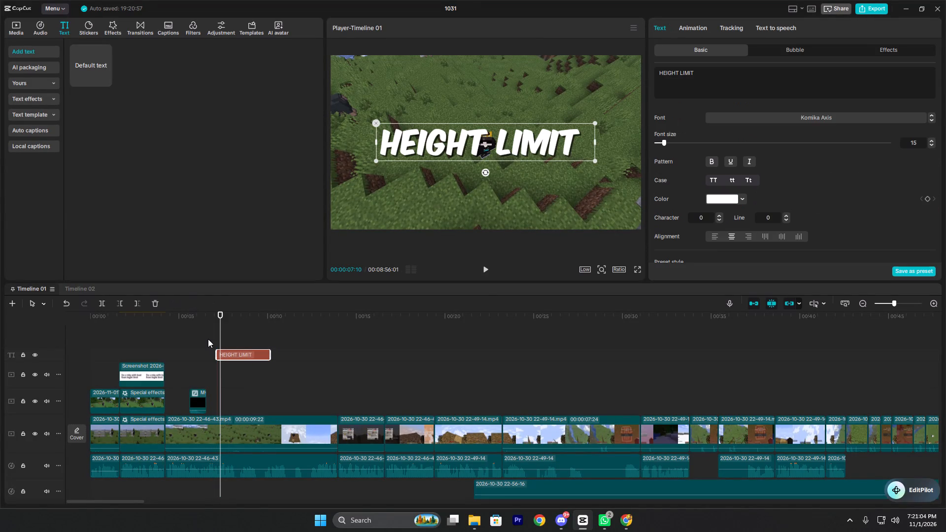
Play from the start of the HEIGHT LIMIT text clip and trim off everything after 00:00:08:01.
click(211, 337)
key(space)
key(space)
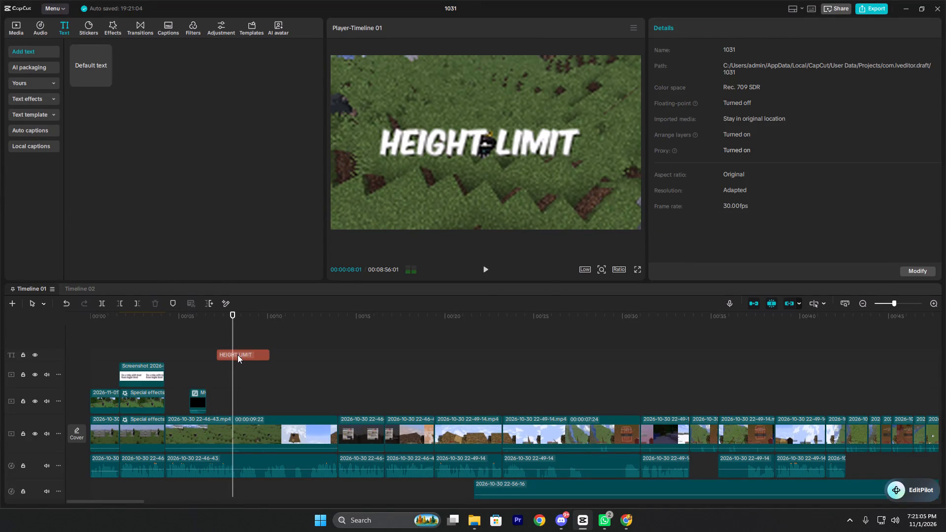
click(237, 355)
key(w)
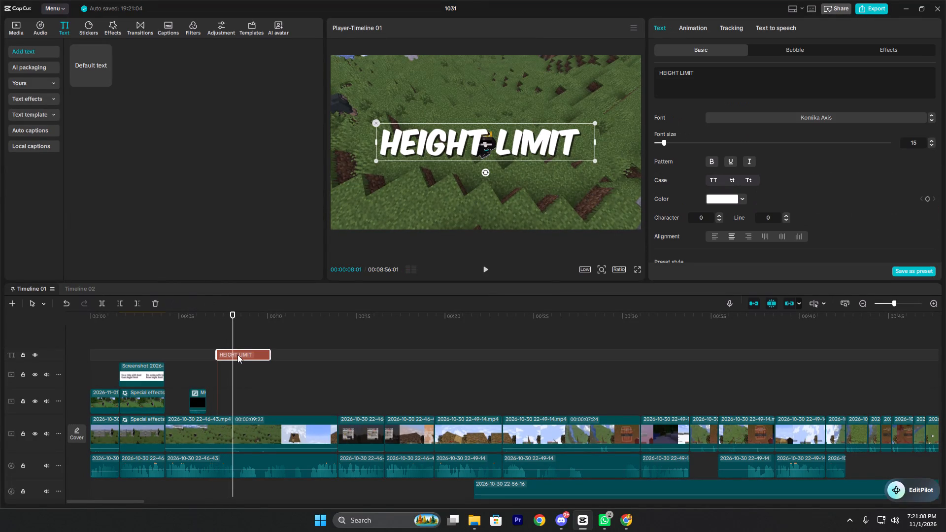
Review the trimmed HEIGHT LIMIT text clip and extend its end to about 00:00:08:18.
key(space)
key(space)
click(210, 338)
drag(211, 337, 218, 337)
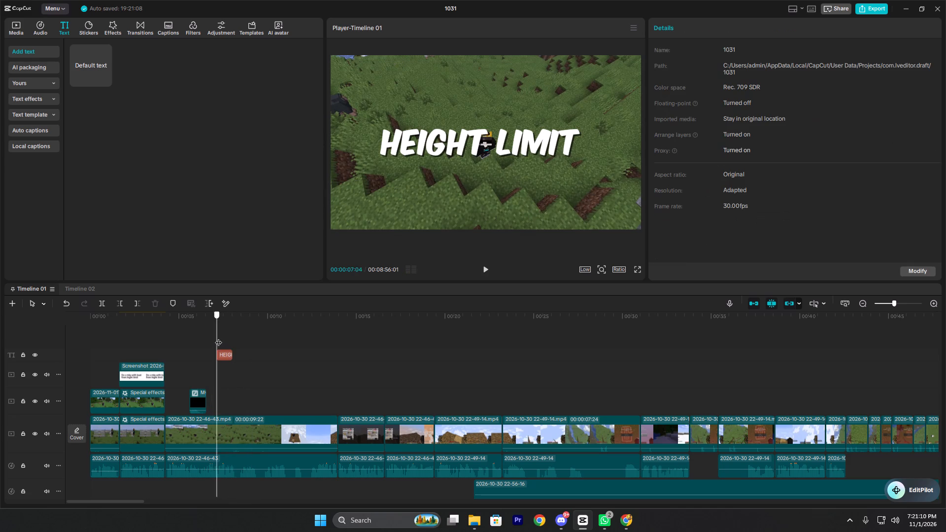
drag(218, 337, 226, 340)
click(228, 352)
drag(232, 352, 243, 355)
Play through the HEIGHT LIMIT text clip and add a Transform keyframe to it at 00:00:08:06.
click(215, 340)
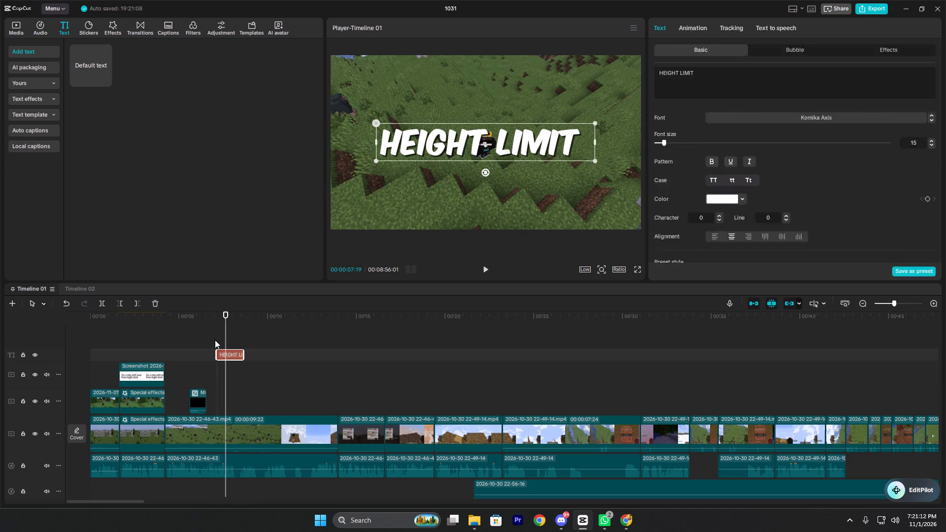
key(space)
key(space)
click(236, 355)
key(space)
key(space)
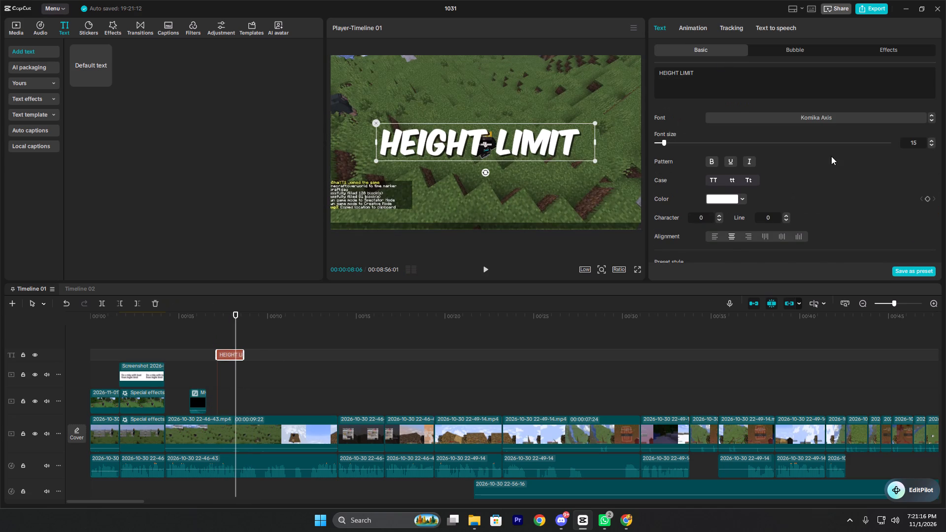
scroll(842, 159, down, 4)
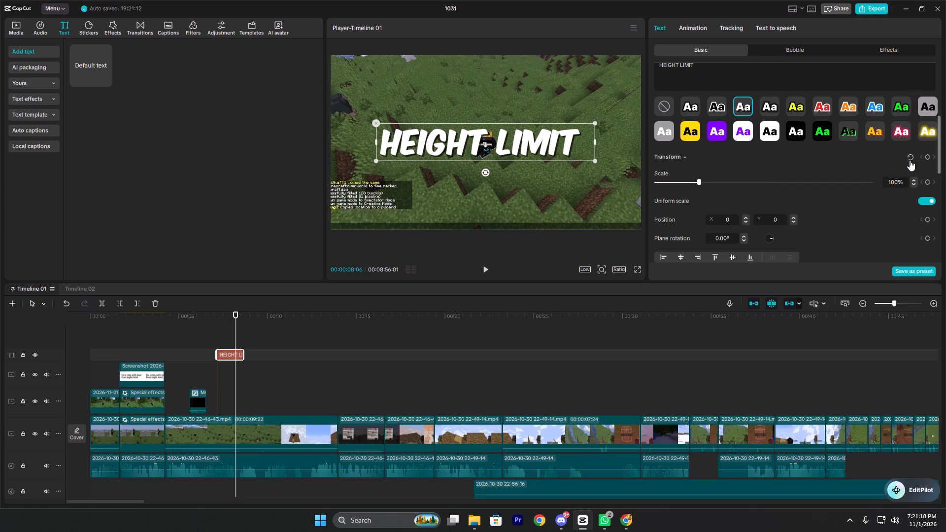
click(927, 158)
At 00:00:08:18, near the clip's end, move the HEIGHT LIMIT text straight down out of the frame, keeping it horizontally centred.
click(237, 338)
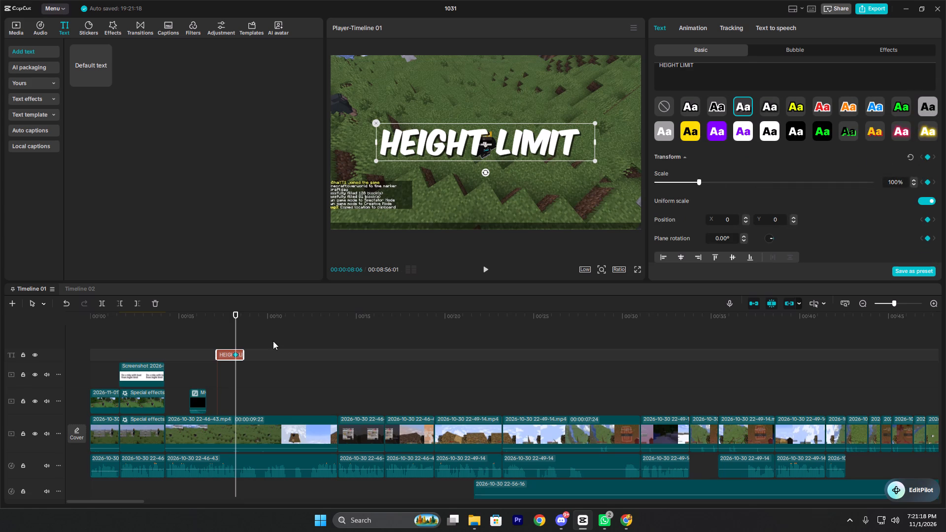
key(Left)
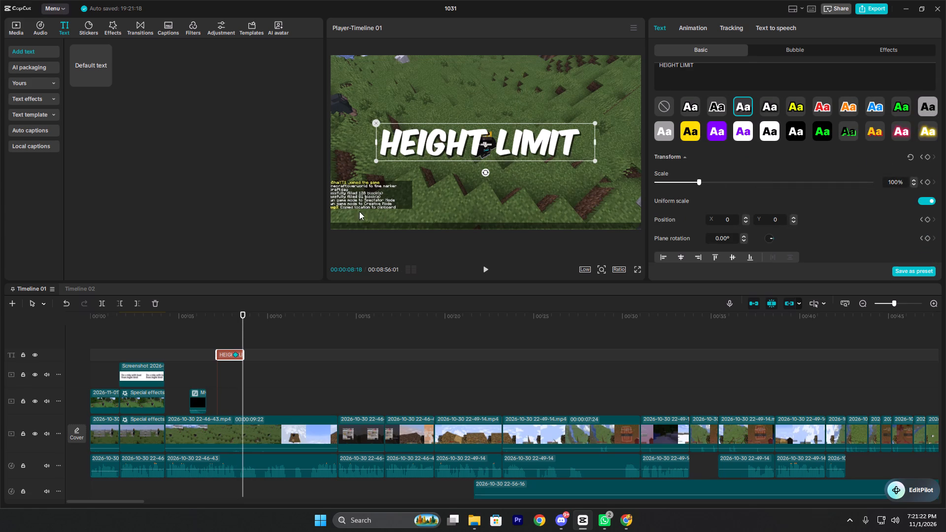
drag(498, 139, 505, 201)
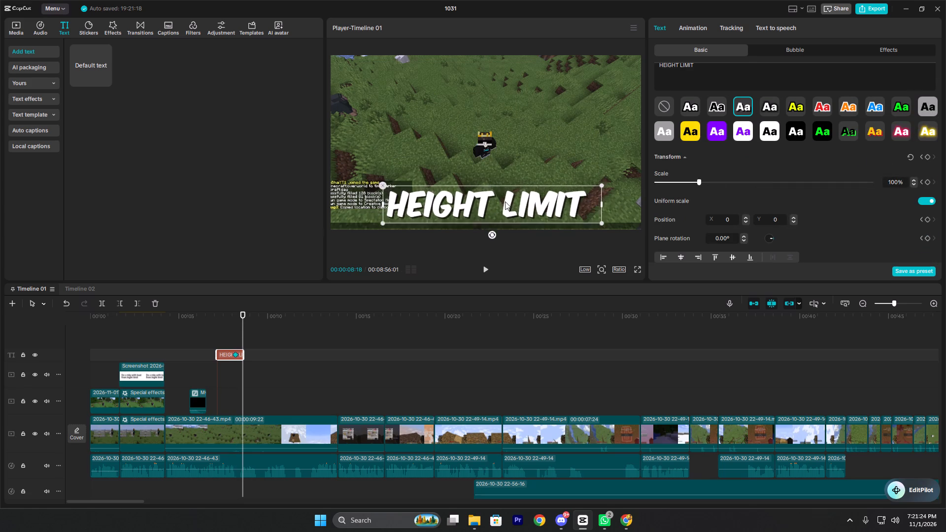
drag(505, 201, 501, 240)
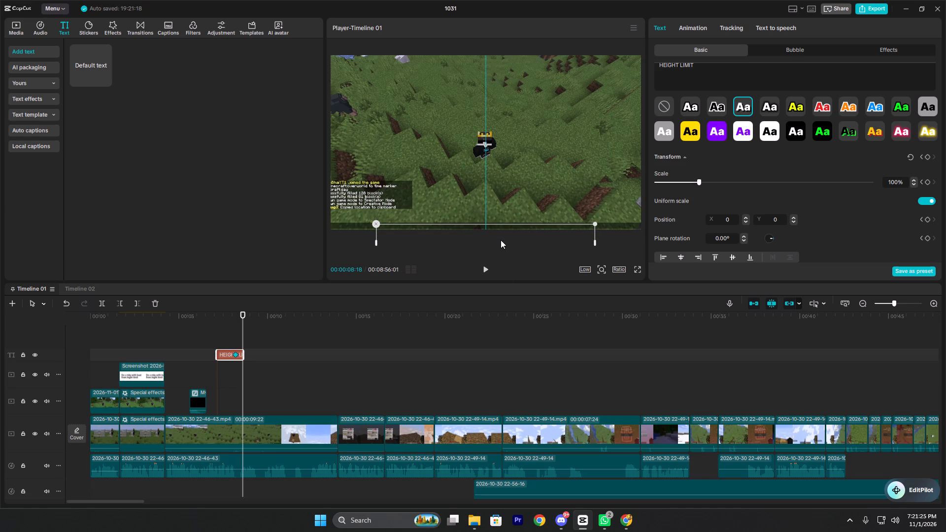
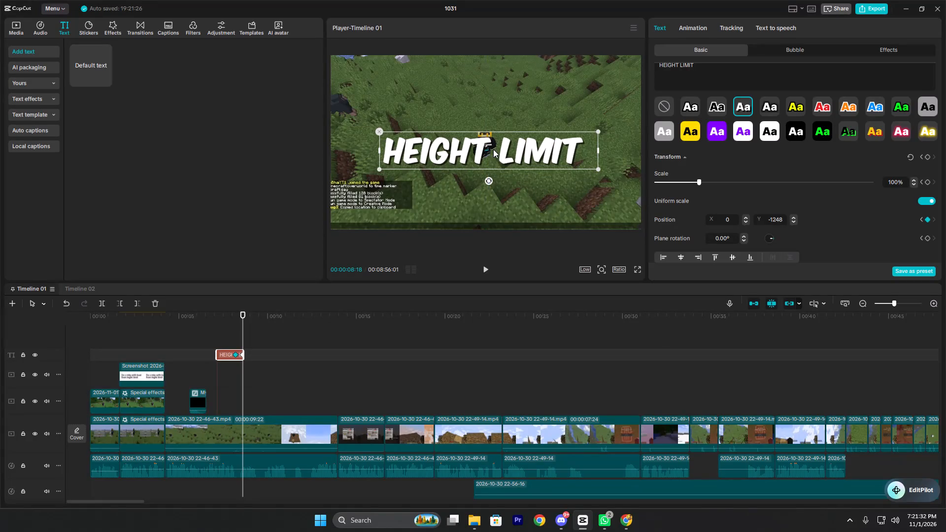
Delete the position keyframe at 00:00:08:18, near the end of the HEIGHT LIMIT text clip.
click(242, 356)
key(BackSpace)
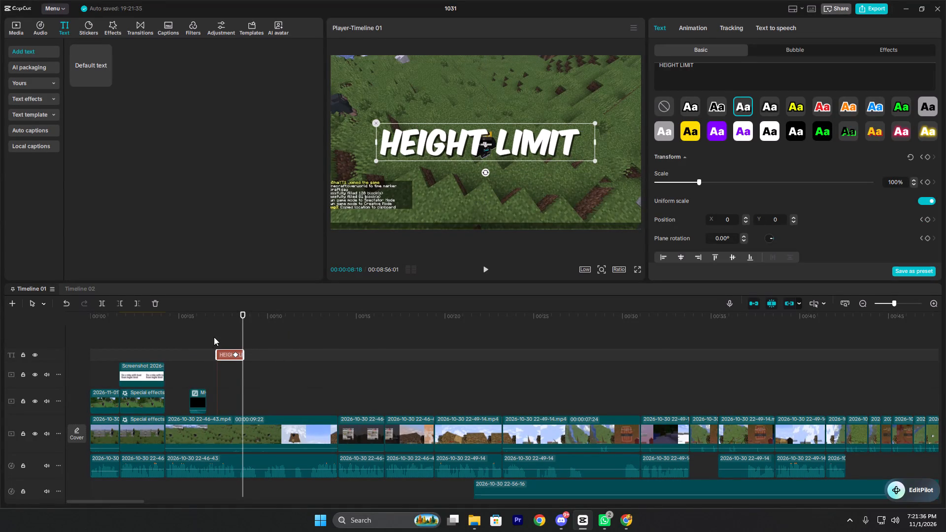
double_click(214, 337)
Switch to Chrome, open a new blank tab and close the Kick live stream tab.
click(620, 520)
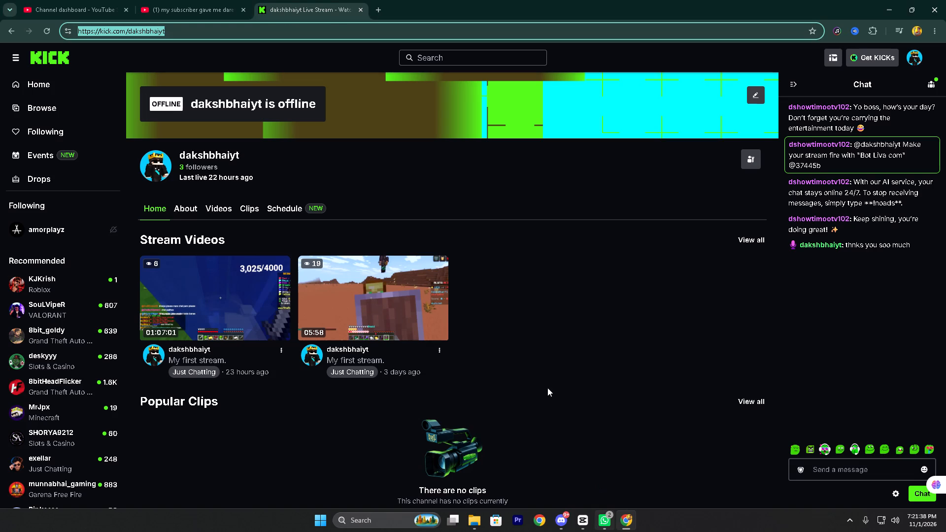
click(212, 3)
click(374, 11)
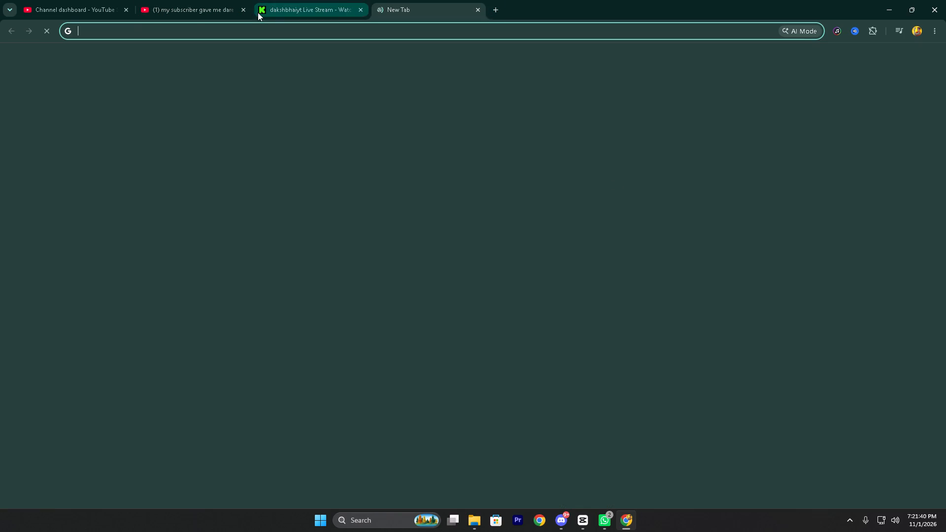
click(360, 12)
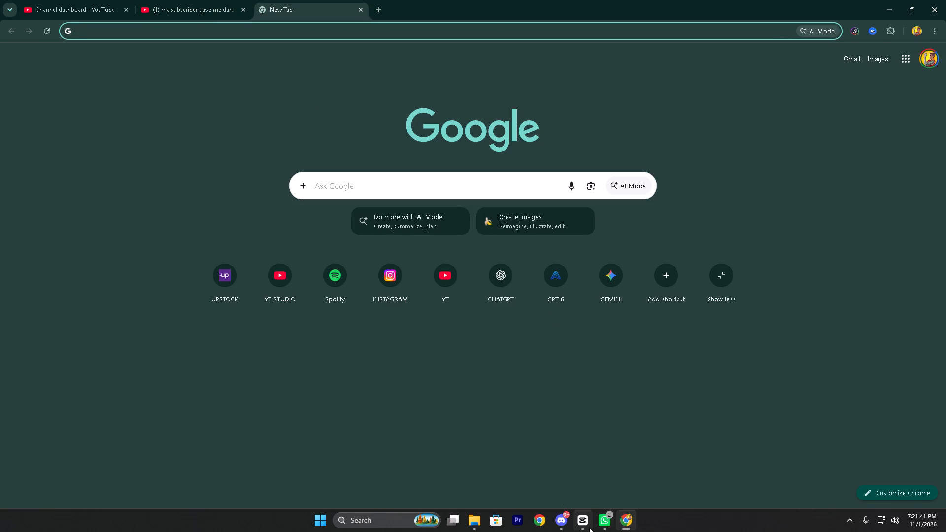
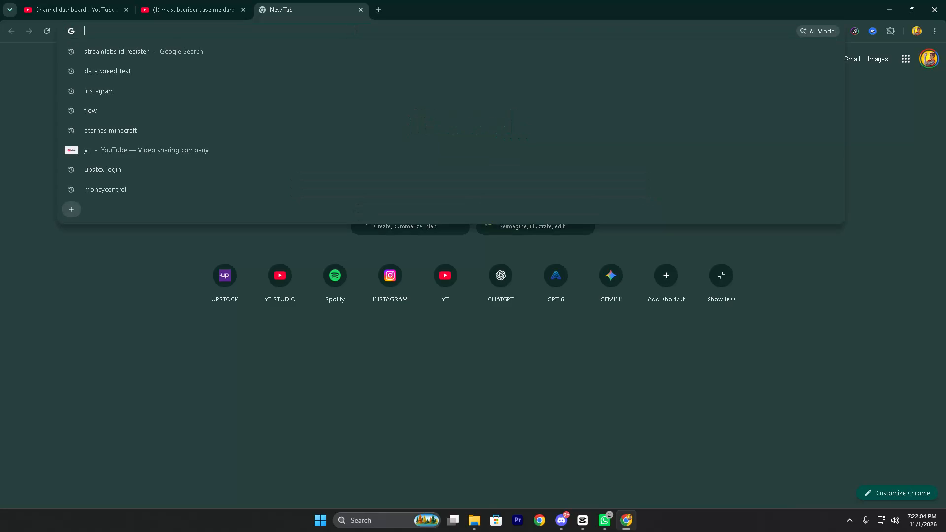
Search Google Images for "arrow".
text(arrow)
key(Return)
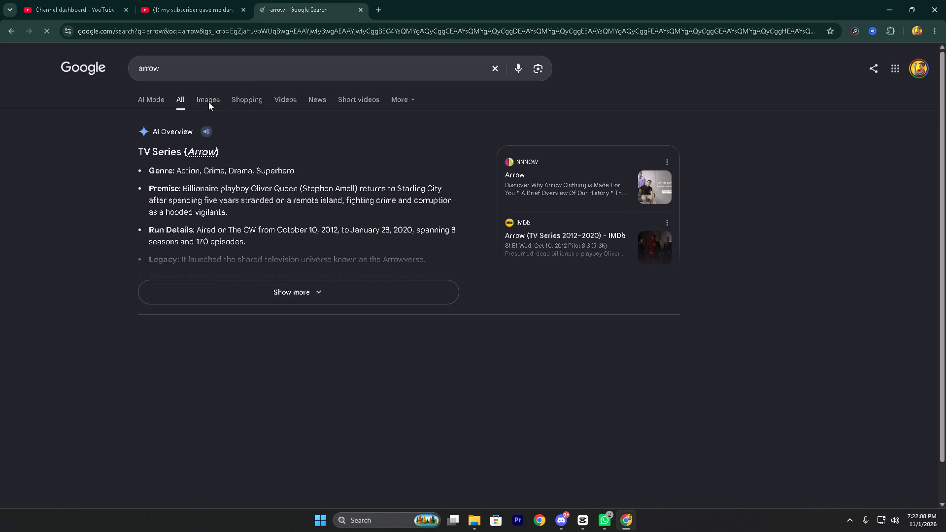
click(209, 96)
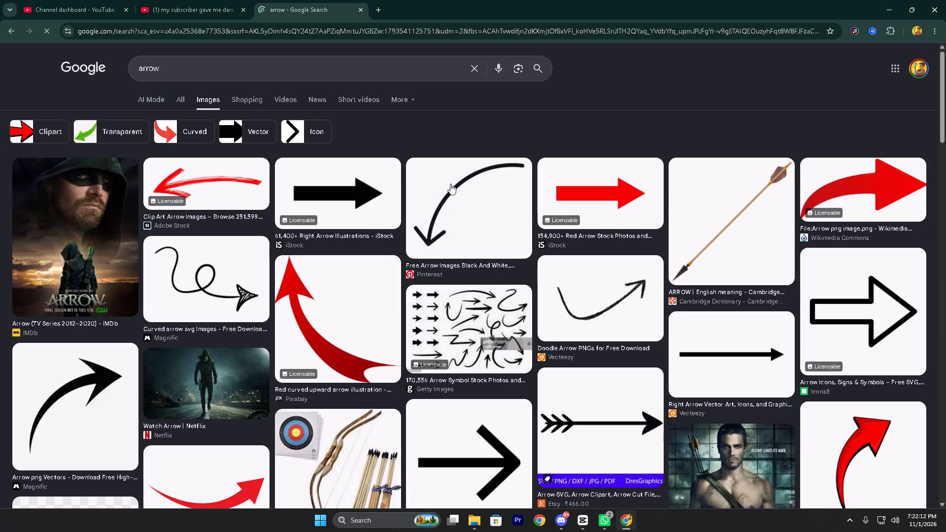
Find the red segmented right-pointing arrow from Magnific in the image results and save it to Downloads as images.
scroll(404, 370, down, 1)
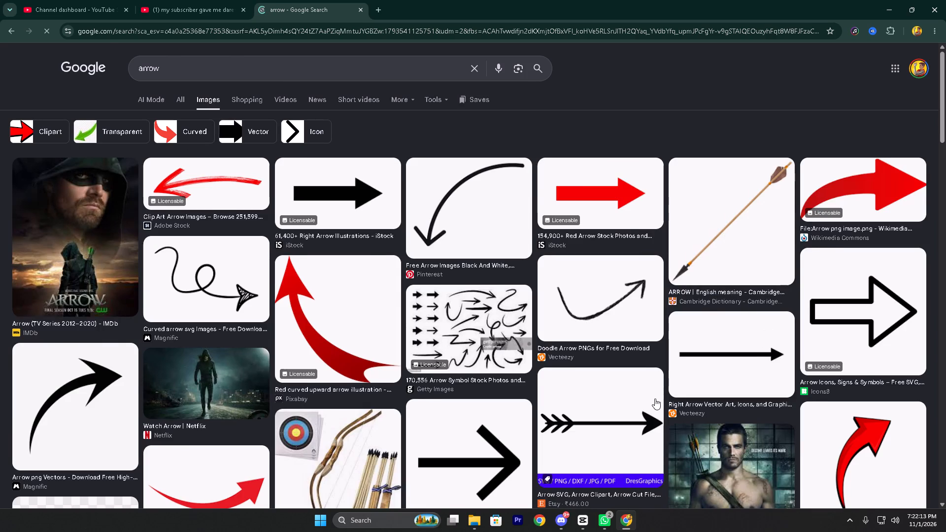
scroll(474, 433, down, 1)
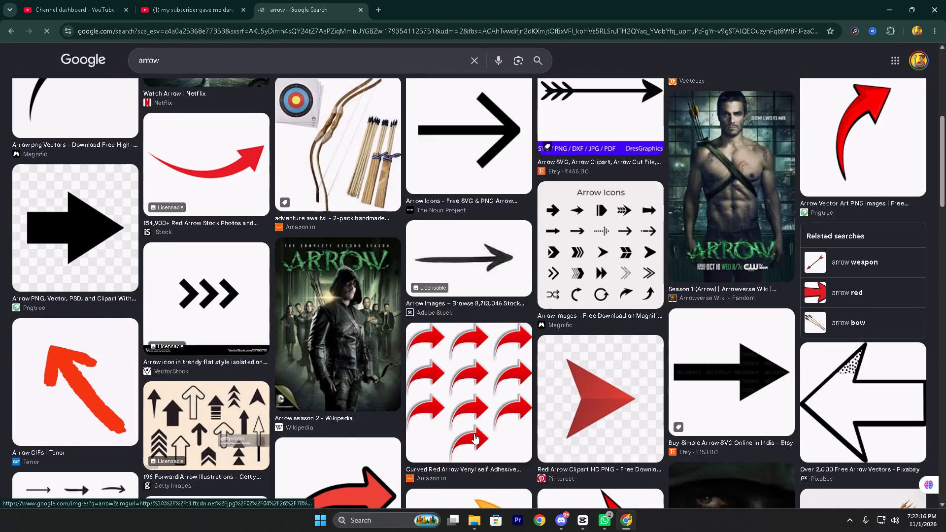
scroll(474, 433, down, 1)
scroll(586, 415, down, 2)
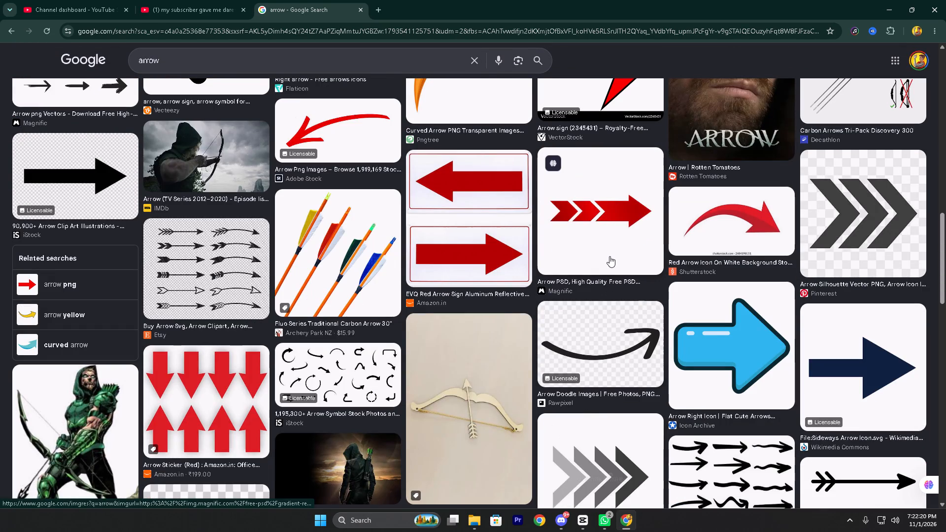
click(609, 256)
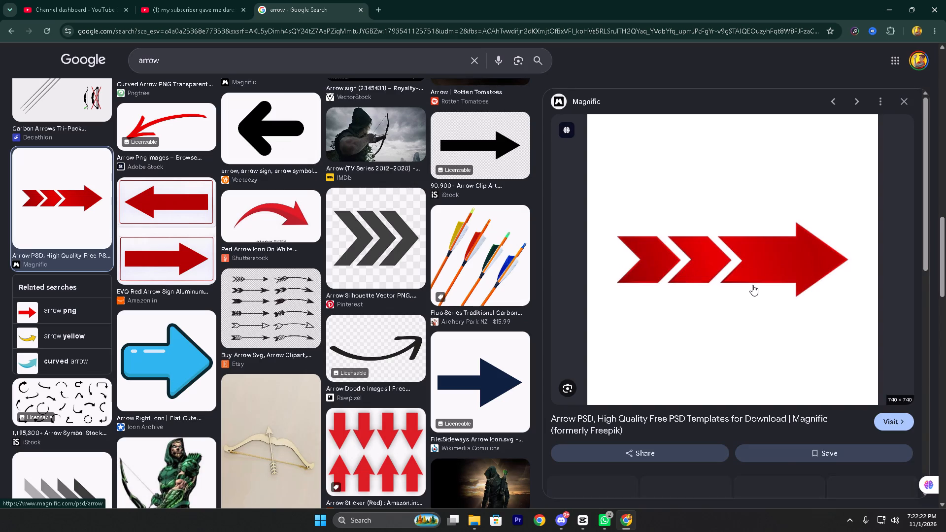
right_click(752, 285)
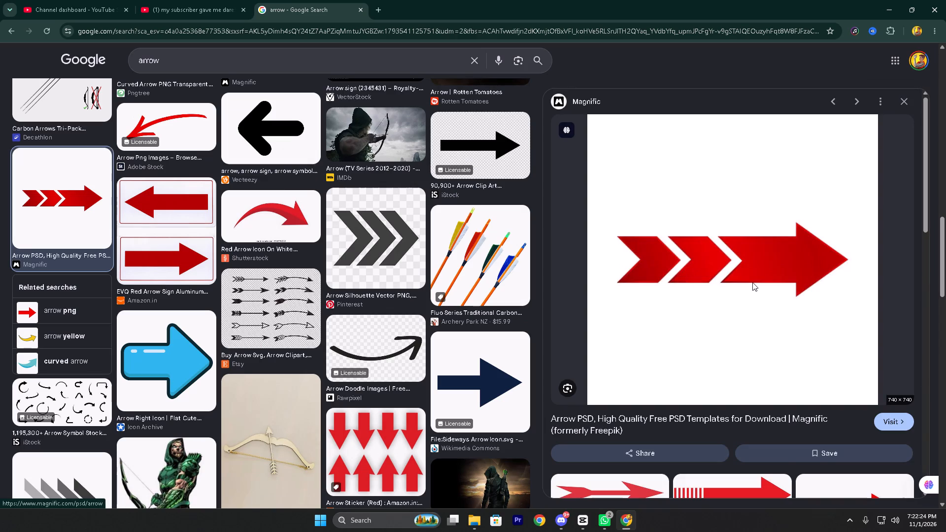
click(619, 174)
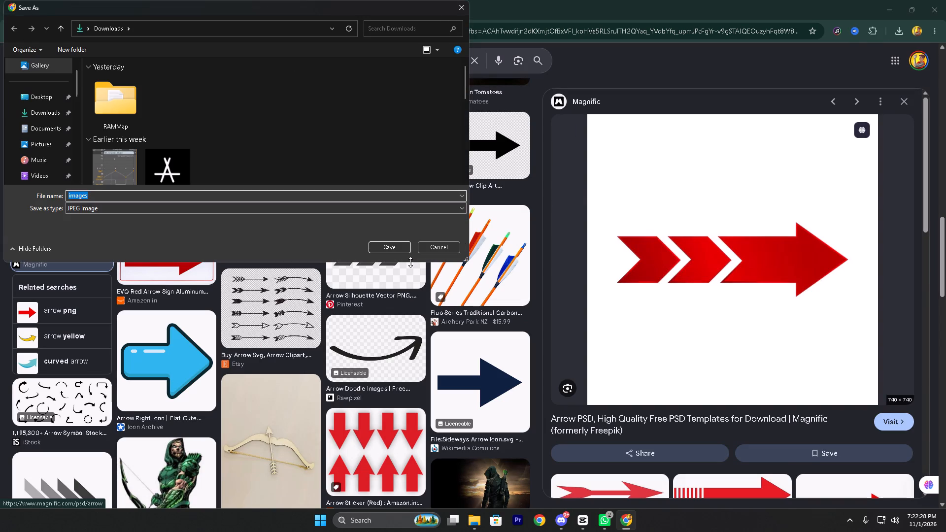
click(380, 250)
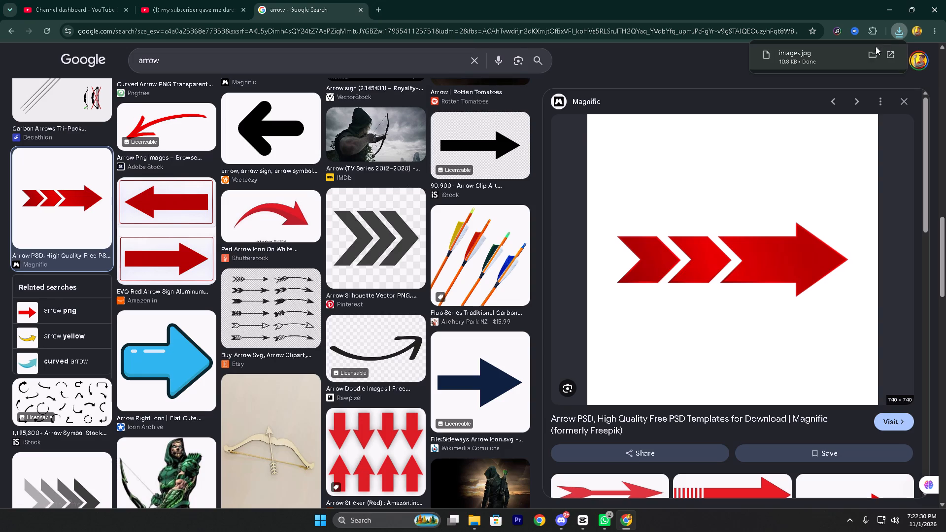
Bring the downloaded images.jpg into CapCut and place it on the overlay track at 00:00:07:04, beneath the HEIGHT LIMIT text clip.
drag(821, 54, 586, 516)
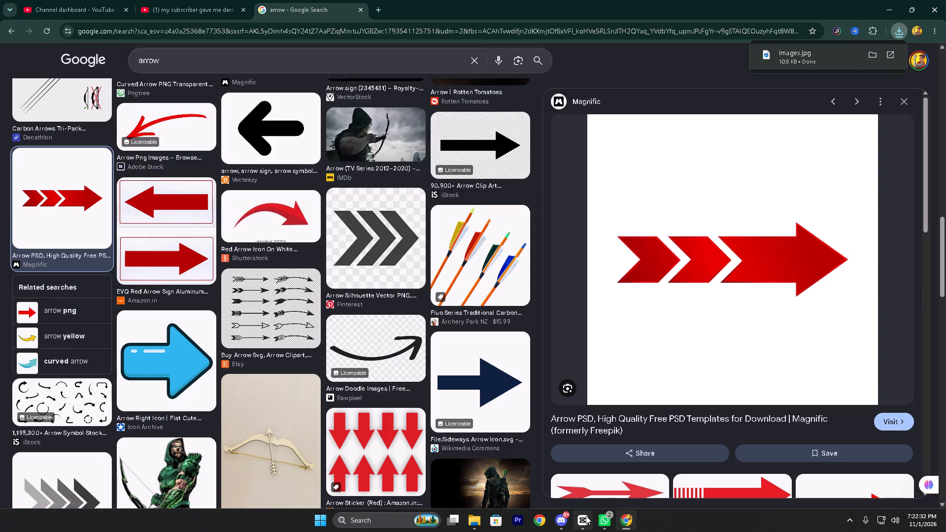
drag(586, 516, 574, 455)
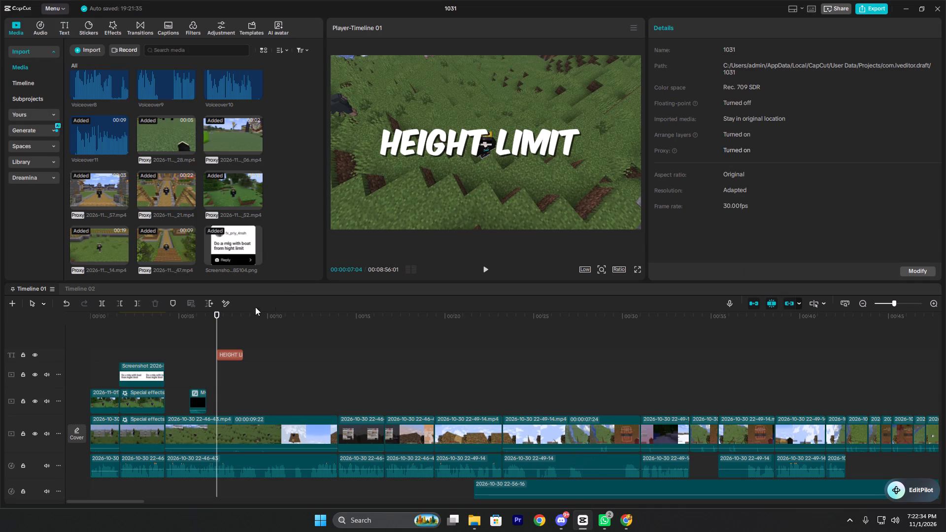
Remove the arrow image's white background with Auto removal.
click(745, 48)
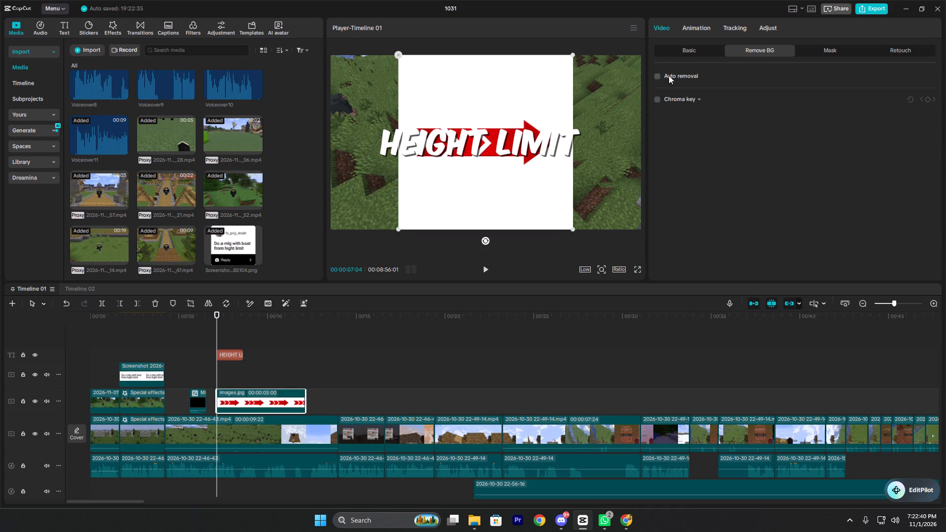
click(655, 75)
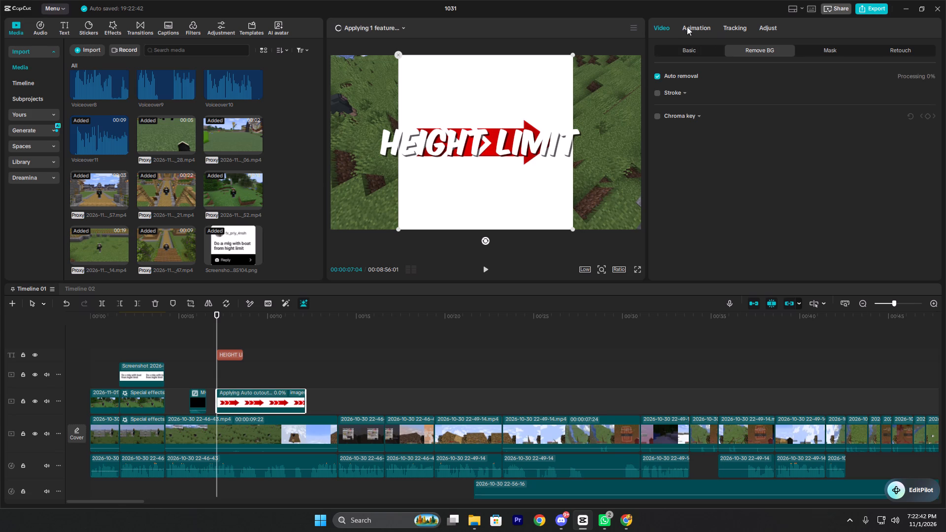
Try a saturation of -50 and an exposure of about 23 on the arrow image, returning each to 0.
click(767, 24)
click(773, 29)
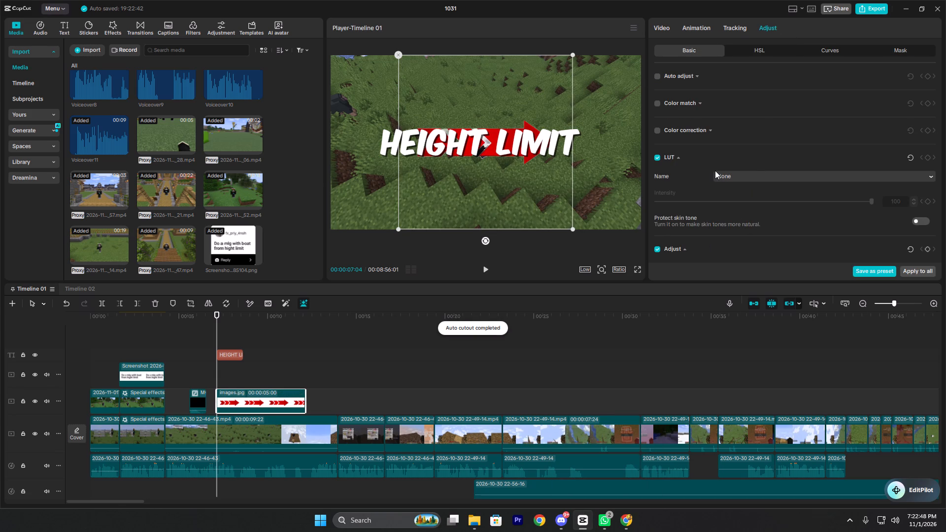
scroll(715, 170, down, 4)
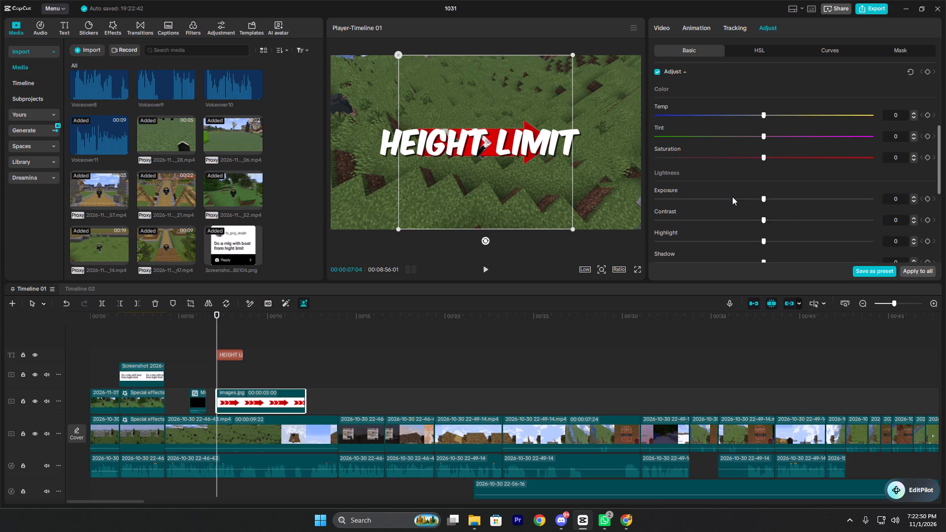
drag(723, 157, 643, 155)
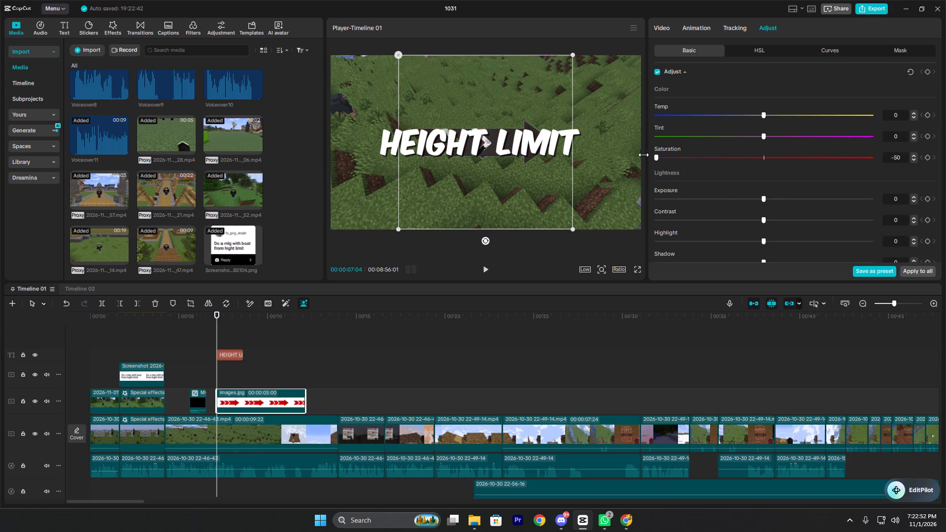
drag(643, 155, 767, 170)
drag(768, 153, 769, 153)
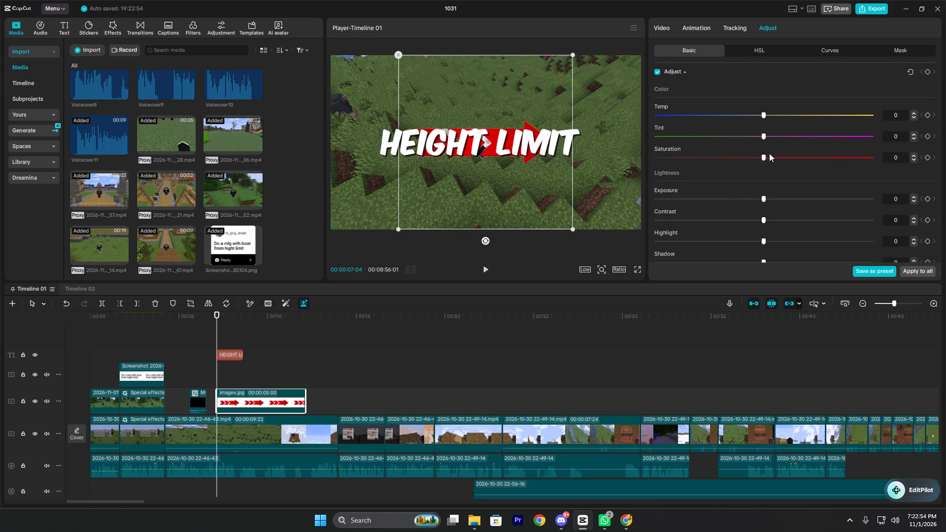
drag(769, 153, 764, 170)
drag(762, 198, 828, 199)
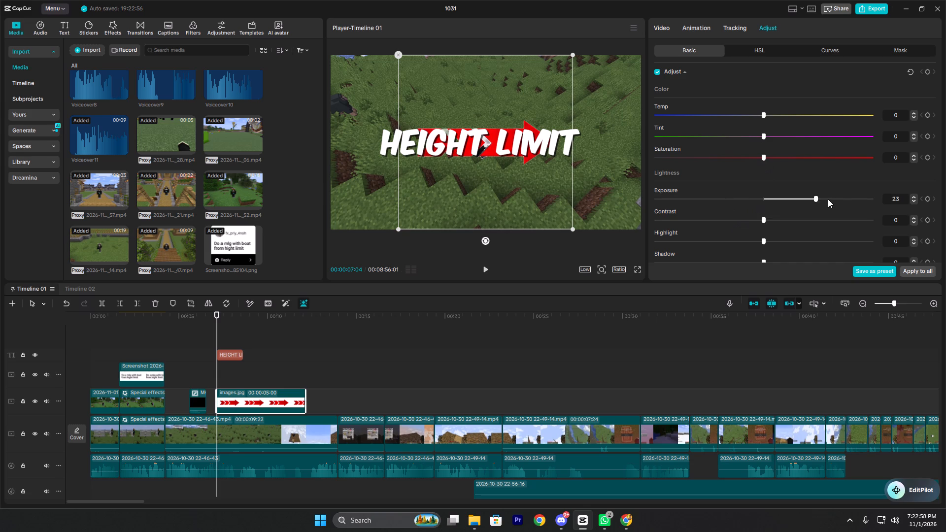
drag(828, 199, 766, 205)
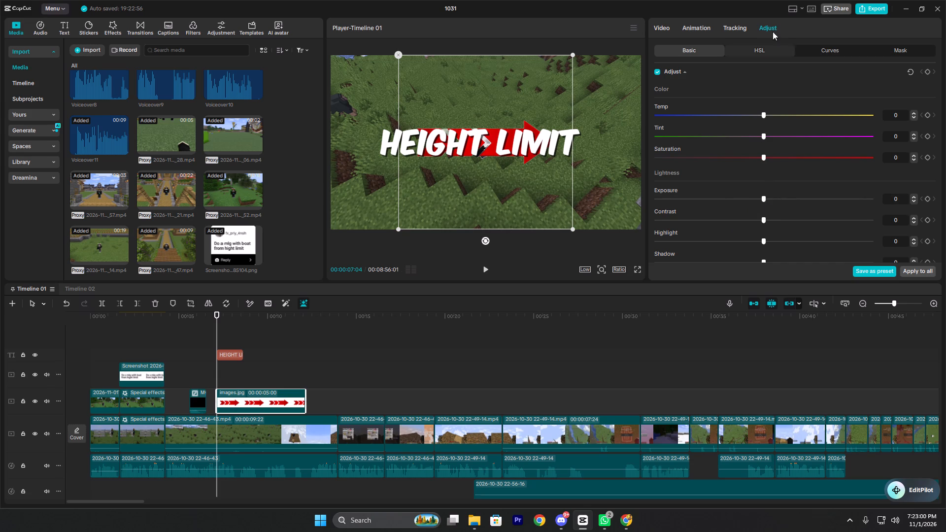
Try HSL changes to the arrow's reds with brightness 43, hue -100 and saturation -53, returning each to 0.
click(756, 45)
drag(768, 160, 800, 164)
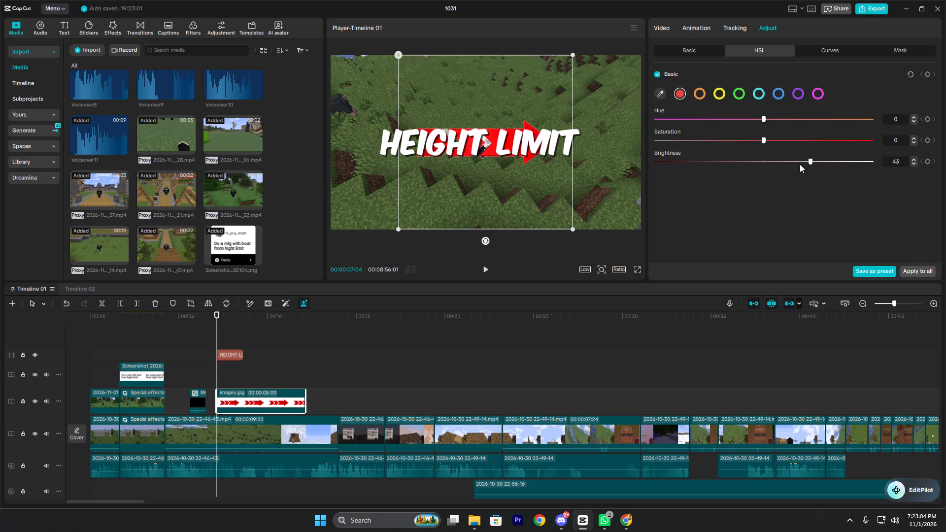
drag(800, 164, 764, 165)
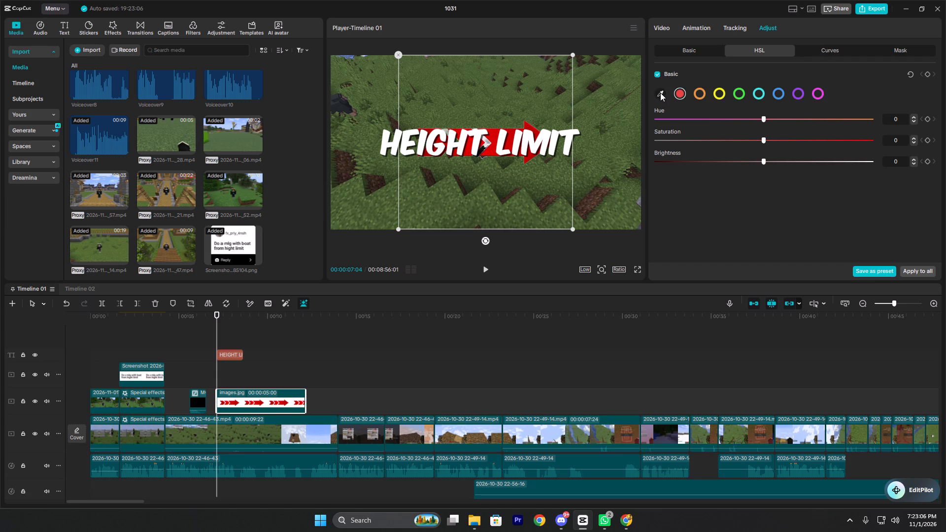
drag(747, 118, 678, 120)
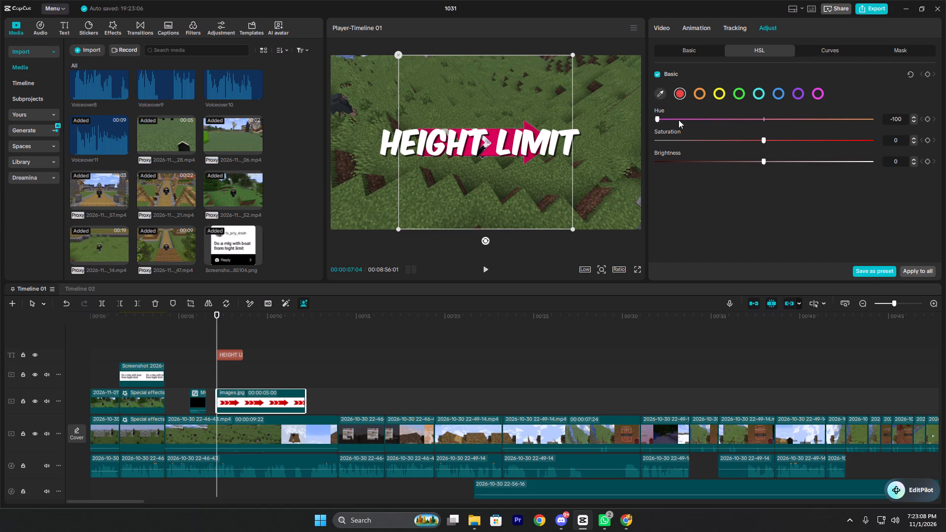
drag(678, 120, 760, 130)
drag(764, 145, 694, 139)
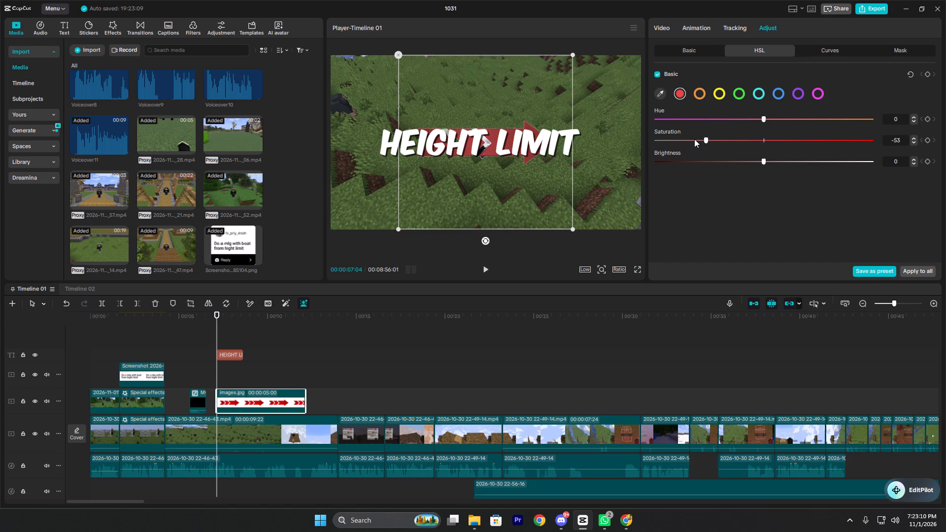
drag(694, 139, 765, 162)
Add a point near the middle of the arrow's Luma curve, raised slightly to brighten the image.
click(818, 50)
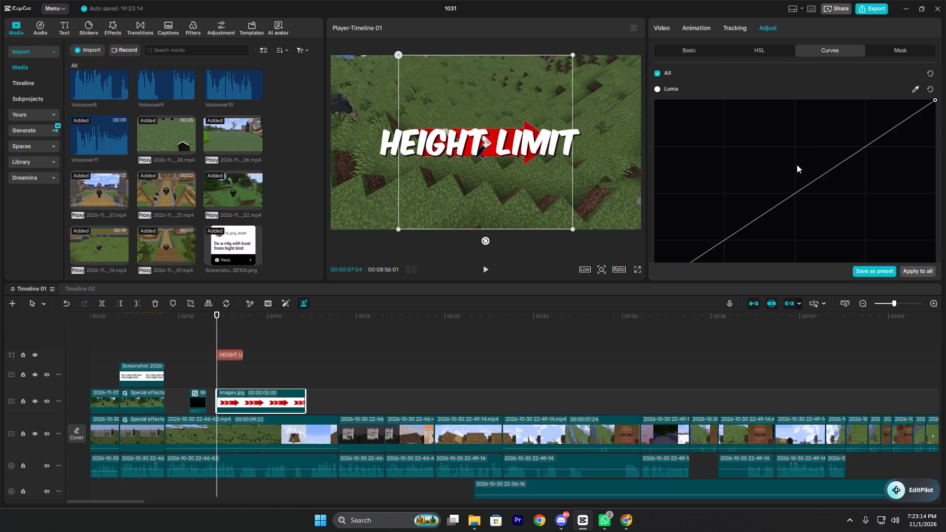
click(800, 189)
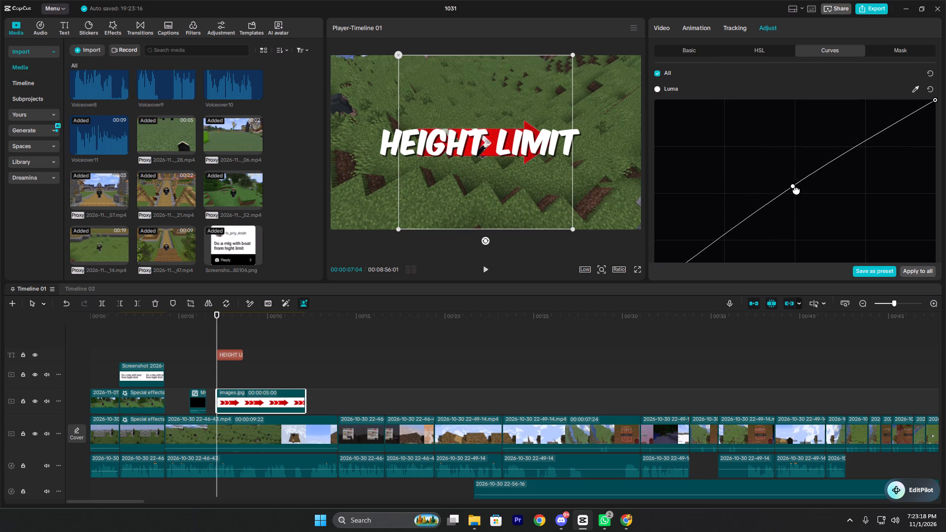
click(695, 49)
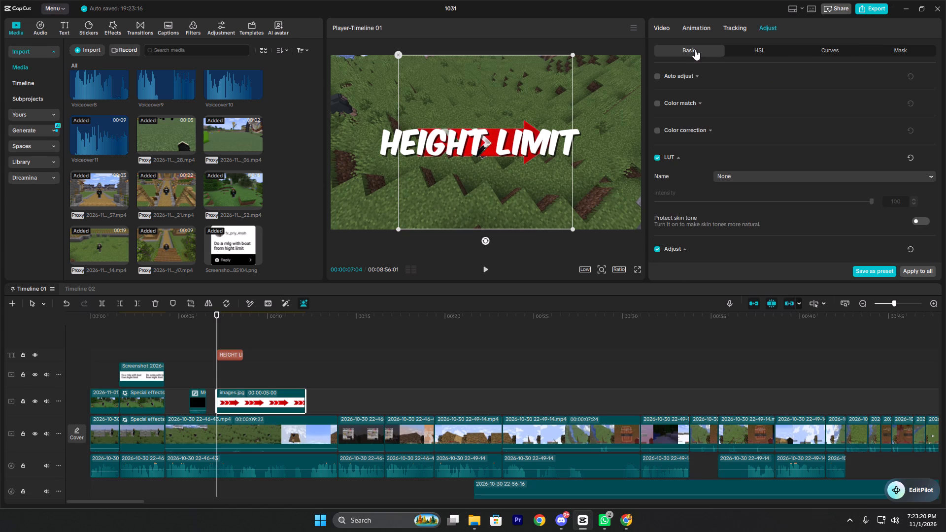
Move the arrow overlay up to Y 131 and rotate it to -90° so it points straight up.
drag(496, 199, 497, 188)
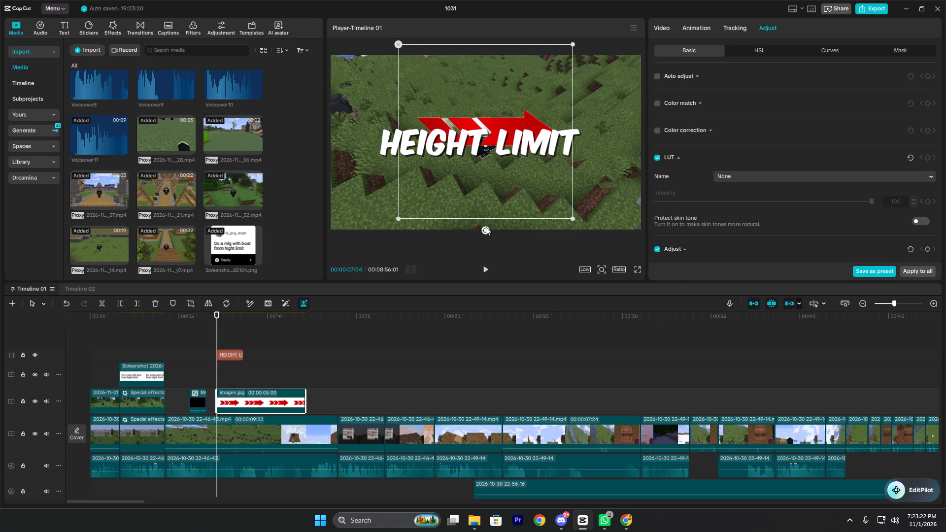
drag(486, 227, 508, 135)
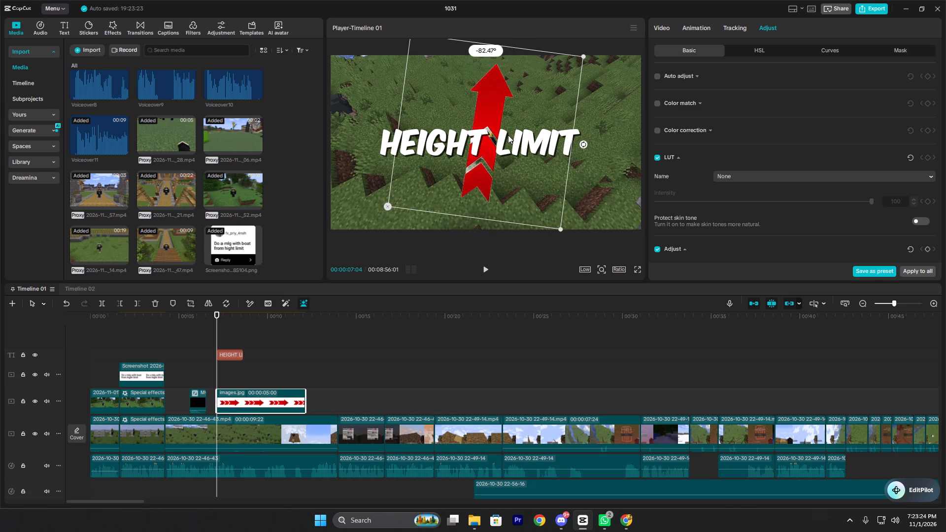
drag(508, 135, 510, 133)
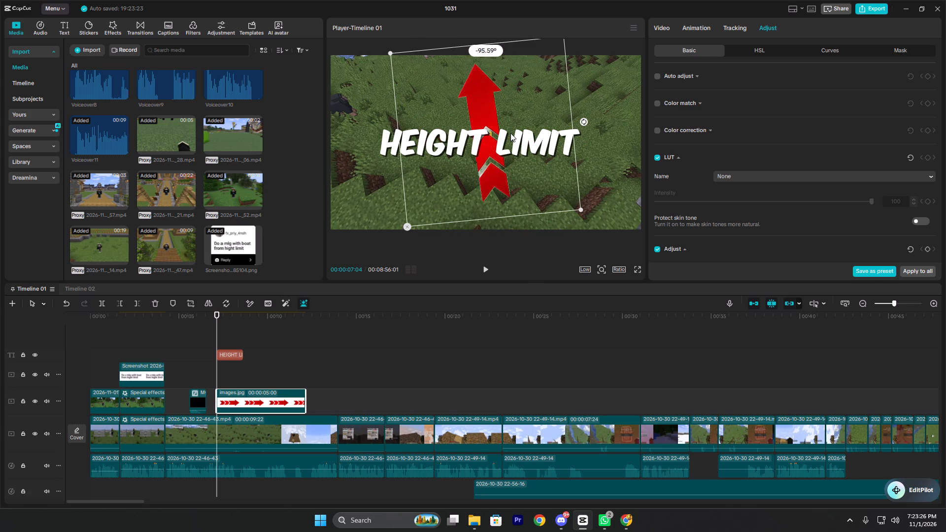
drag(510, 133, 513, 135)
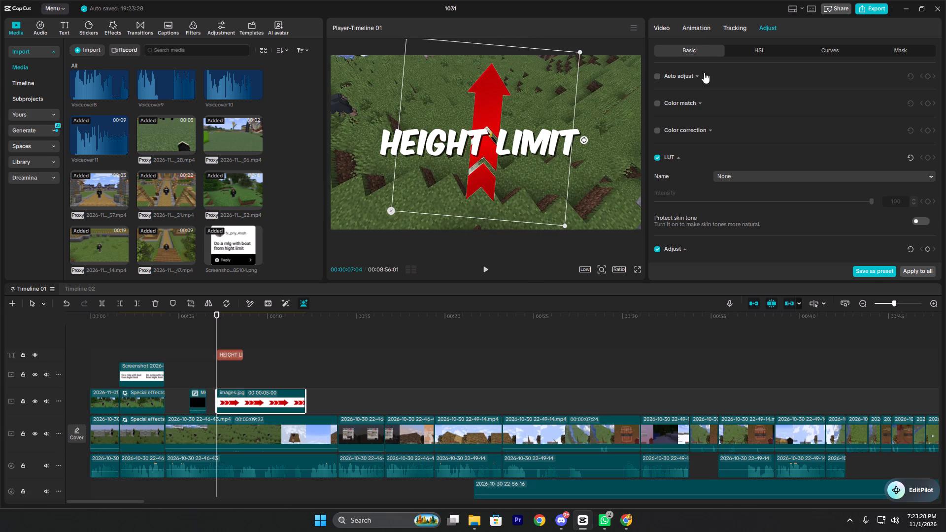
scroll(781, 209, down, 3)
scroll(781, 209, up, 2)
click(653, 29)
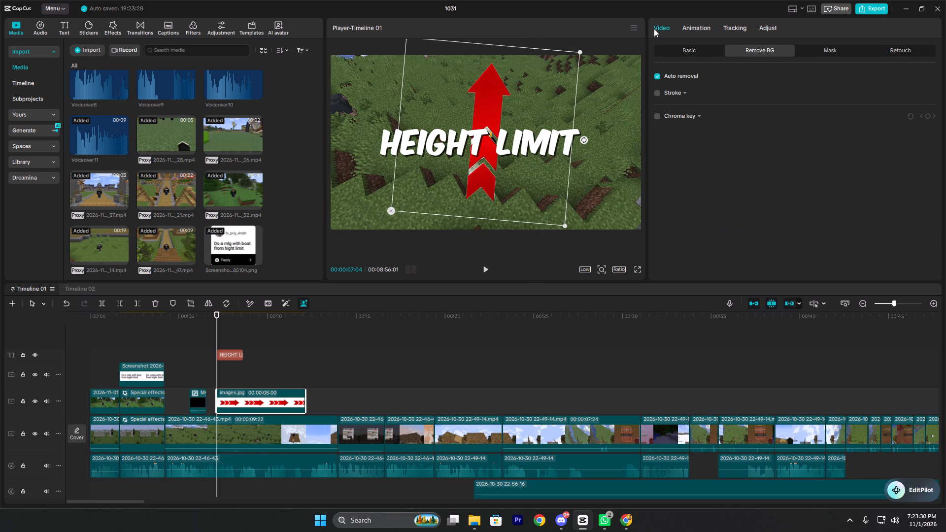
click(700, 49)
drag(785, 138, 791, 142)
drag(741, 155, 693, 151)
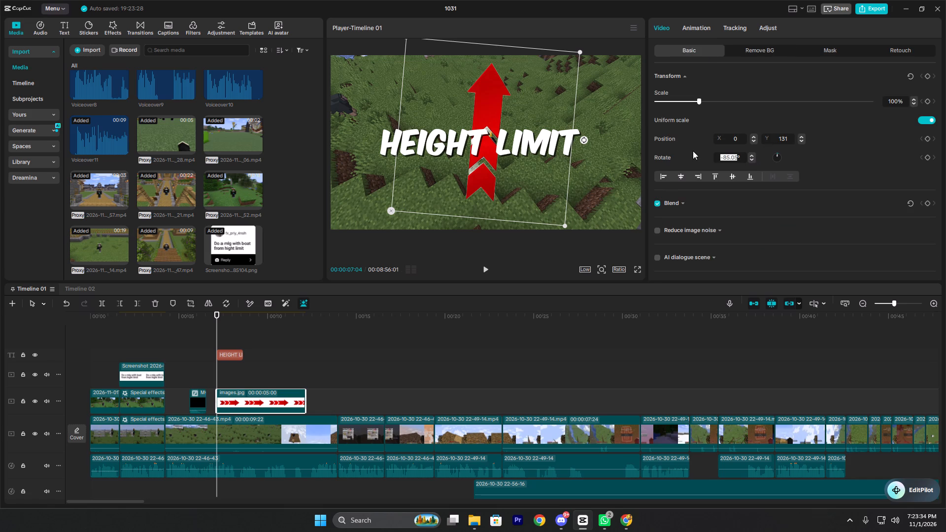
key(minus)
text(90)
key(Return)
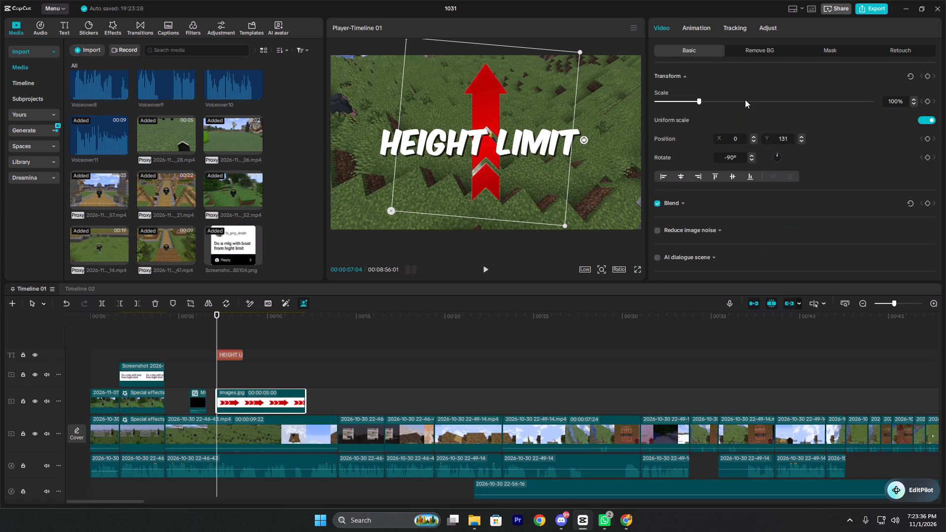
Move the arrow overlay to X -52, Y 43, behind the gap between the words HEIGHT and LIMIT.
drag(497, 184, 486, 196)
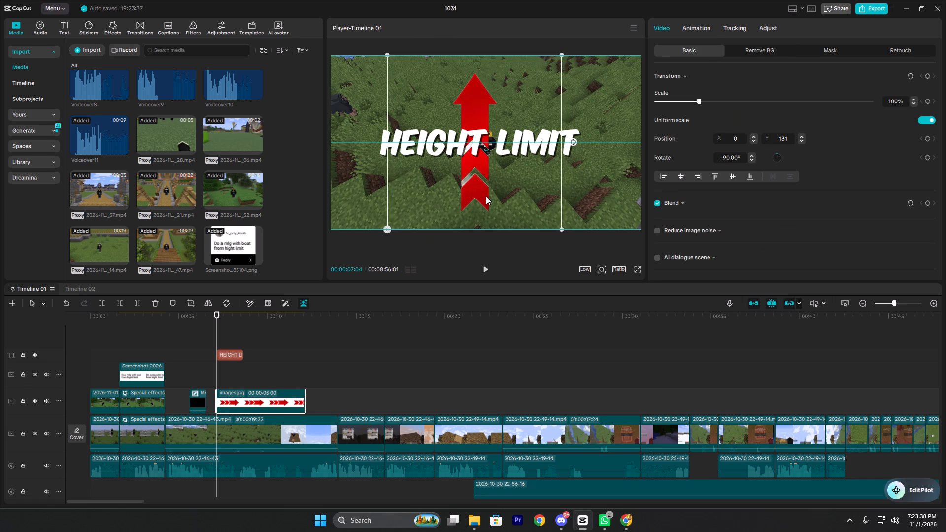
drag(486, 196, 493, 192)
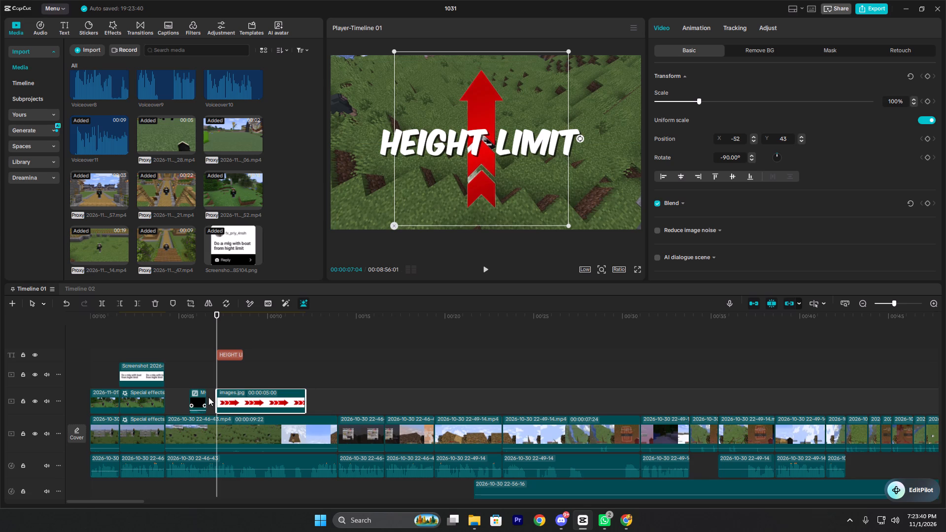
Trim the end of the arrow image clip so it finishes together with the HEIGHT LIMIT text.
click(214, 380)
key(space)
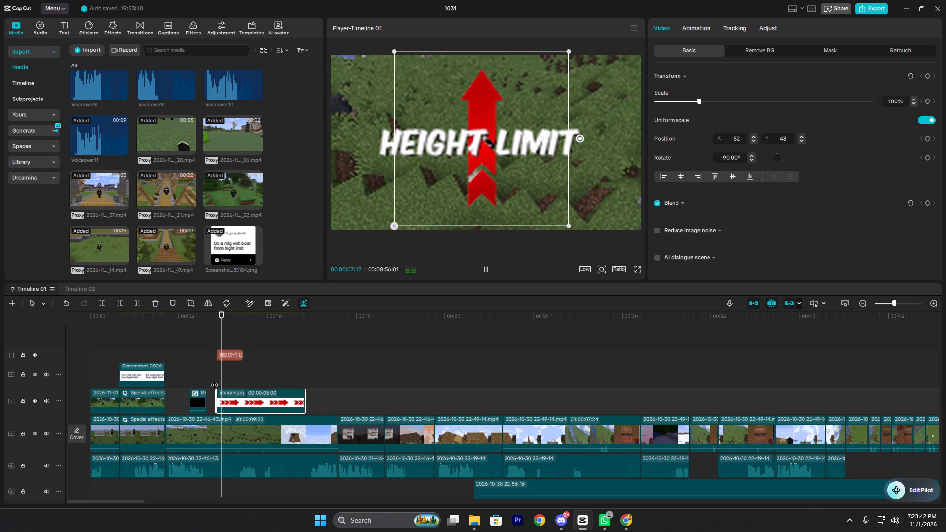
key(space)
key(space)
key(space)
key(space)
key(space)
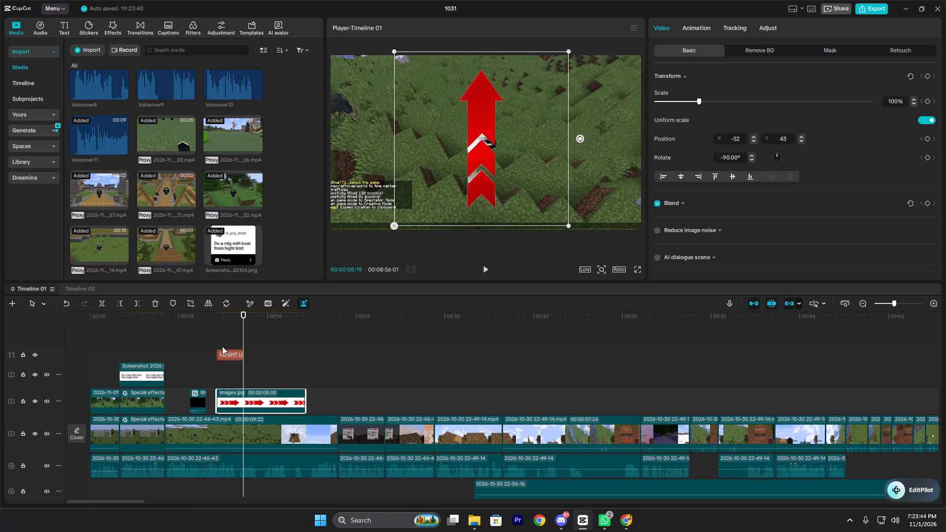
click(217, 345)
key(space)
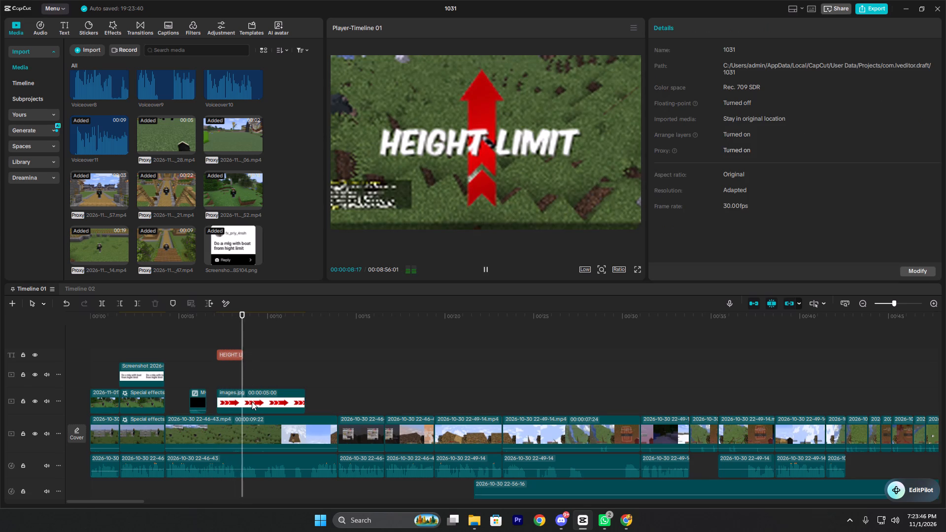
key(space)
click(252, 401)
key(w)
Combine the HEIGHT LIMIT text and the arrow image into one compound clip and play it back.
drag(230, 339, 231, 396)
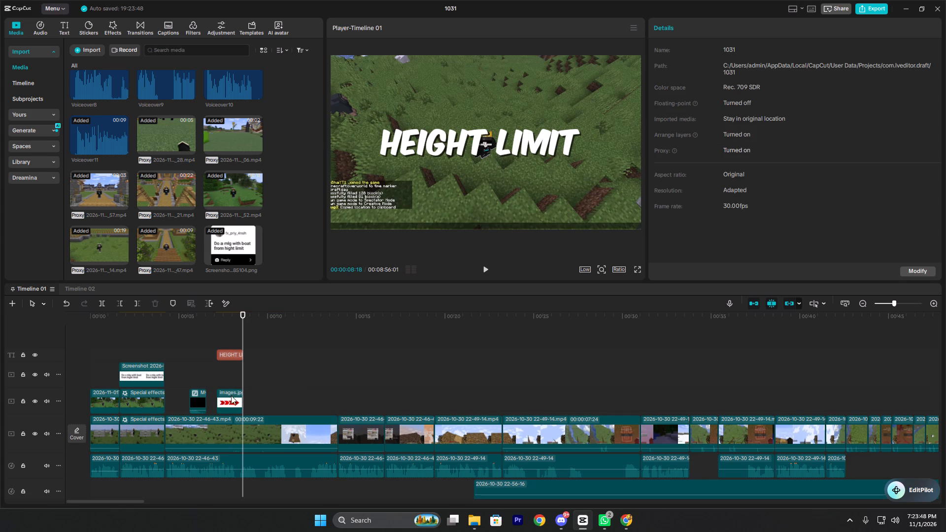
drag(231, 396, 236, 399)
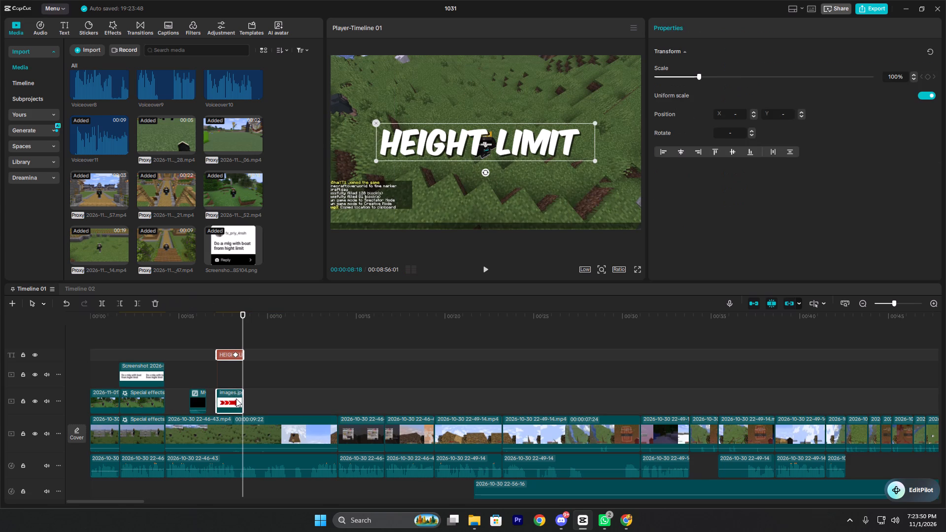
key(alt+g)
click(217, 361)
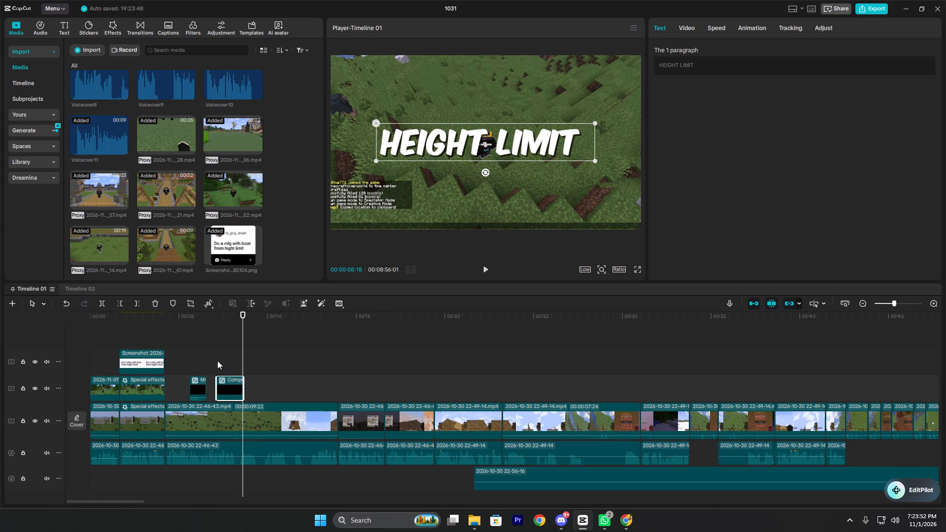
key(space)
key(space)
click(219, 364)
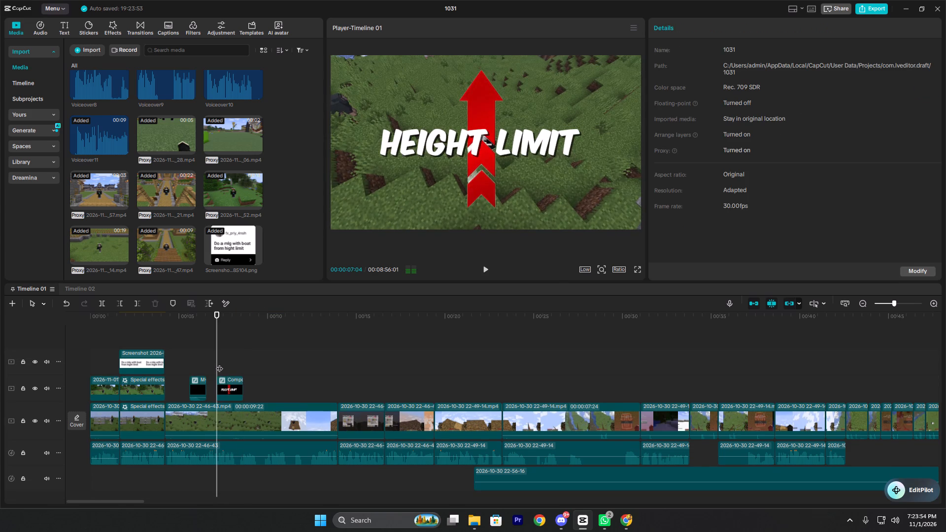
key(space)
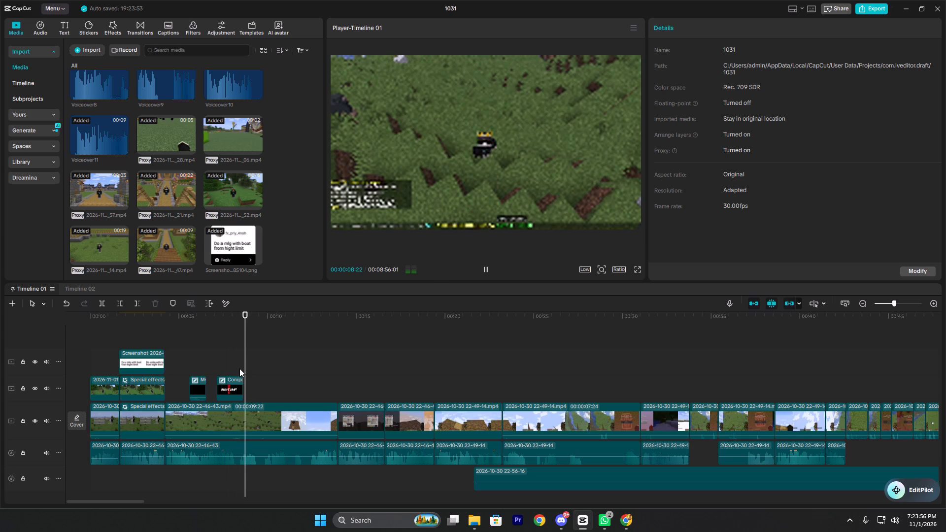
key(space)
Add Transform keyframes to the compound clip at its start, 00:00:07:04, and at 00:00:07:14.
click(227, 363)
drag(227, 363, 217, 366)
click(229, 384)
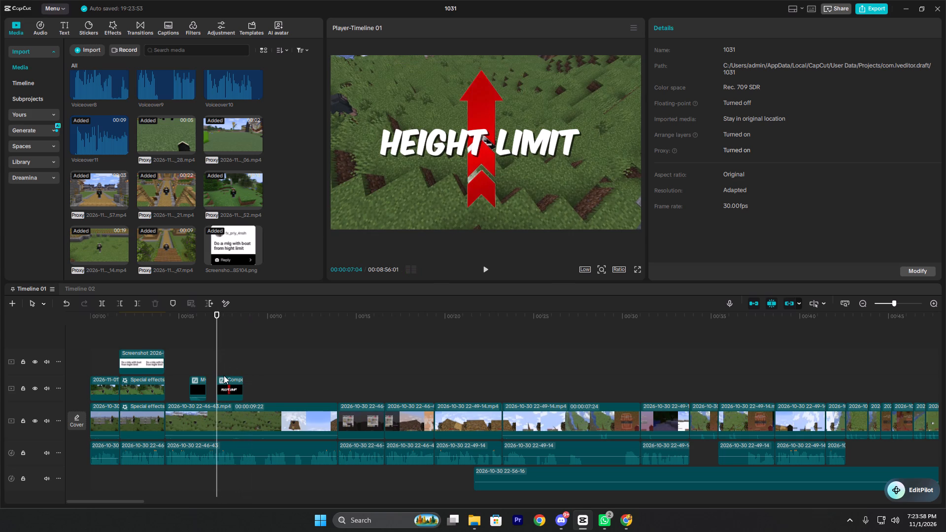
click(683, 28)
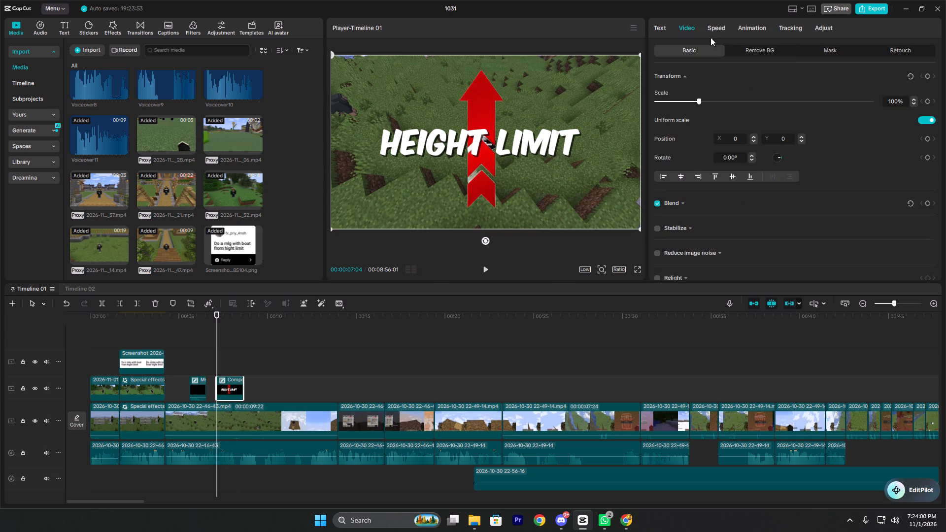
click(927, 75)
key(space)
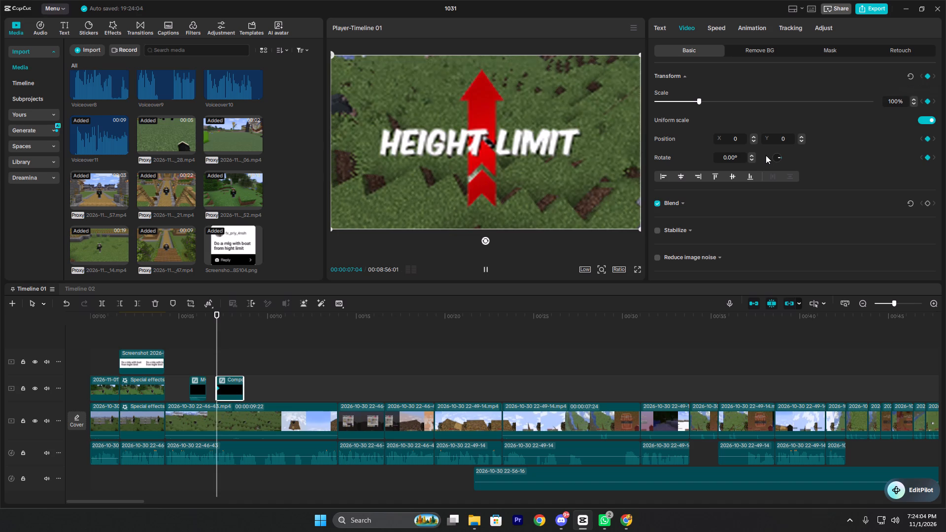
key(space)
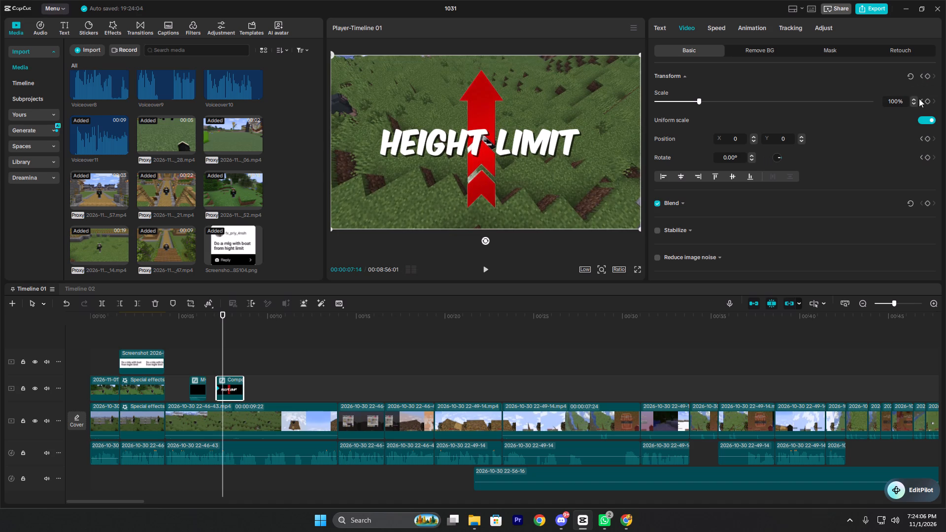
click(925, 77)
At the compound clip's first keyframe, move the graphic straight down out of the frame to Y -2230.
key(Left)
key(Left)
key(Left)
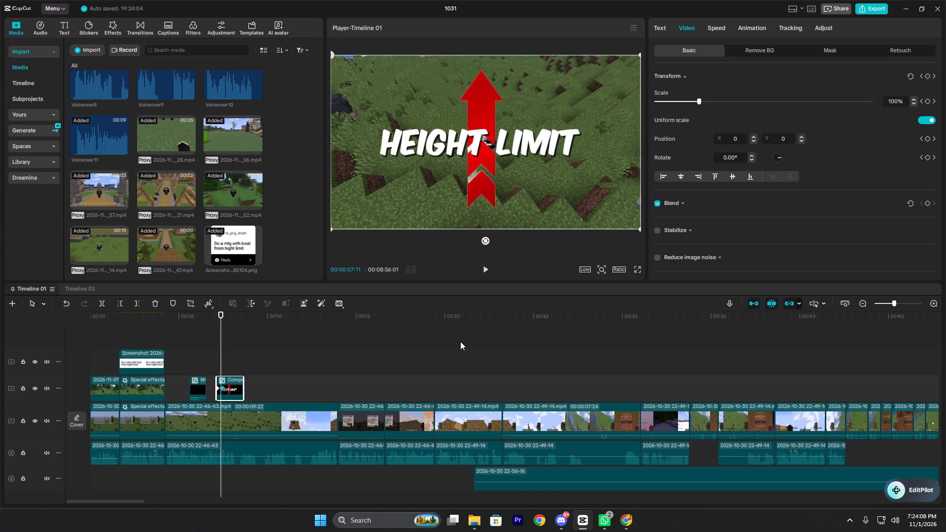
key(Left)
click(219, 390)
click(217, 388)
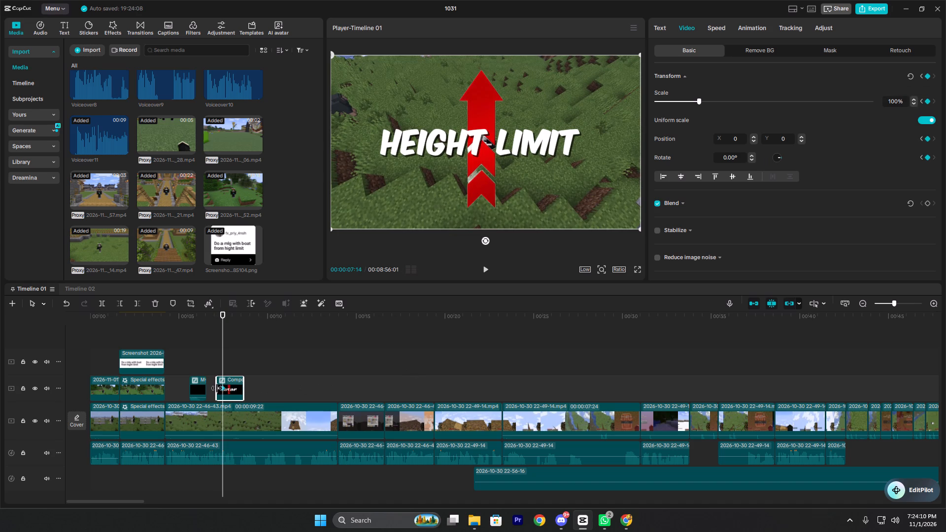
drag(490, 156, 488, 209)
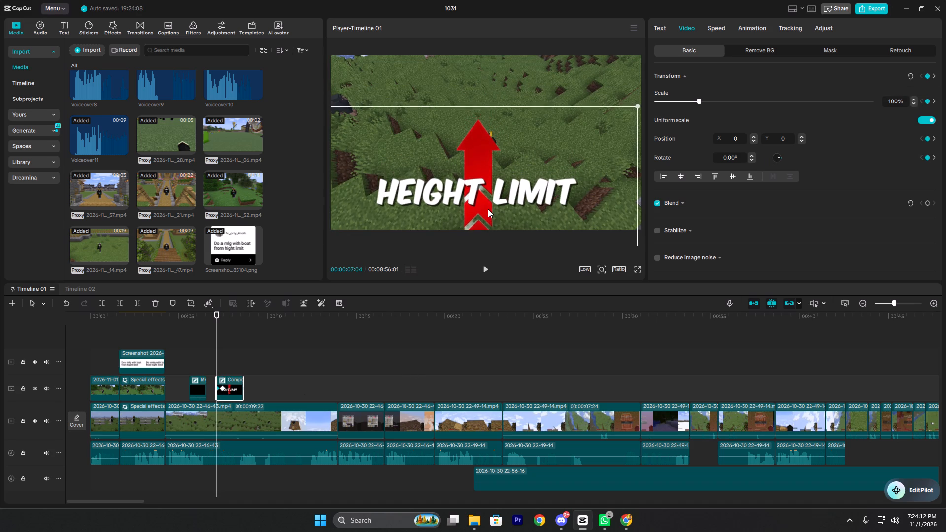
drag(488, 209, 487, 332)
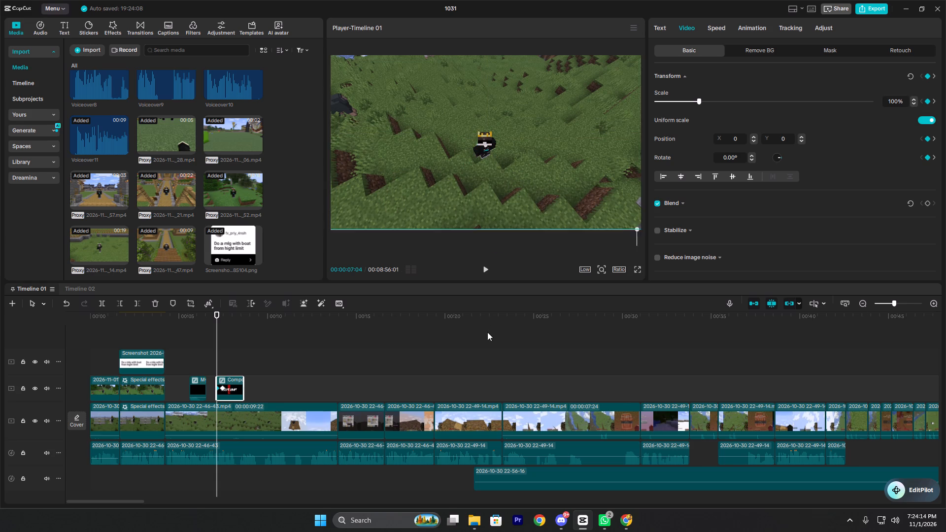
drag(487, 332, 490, 336)
Apply the Cubic Out preset curve to the compound clip's keyframe at 00:00:07:14.
click(224, 391)
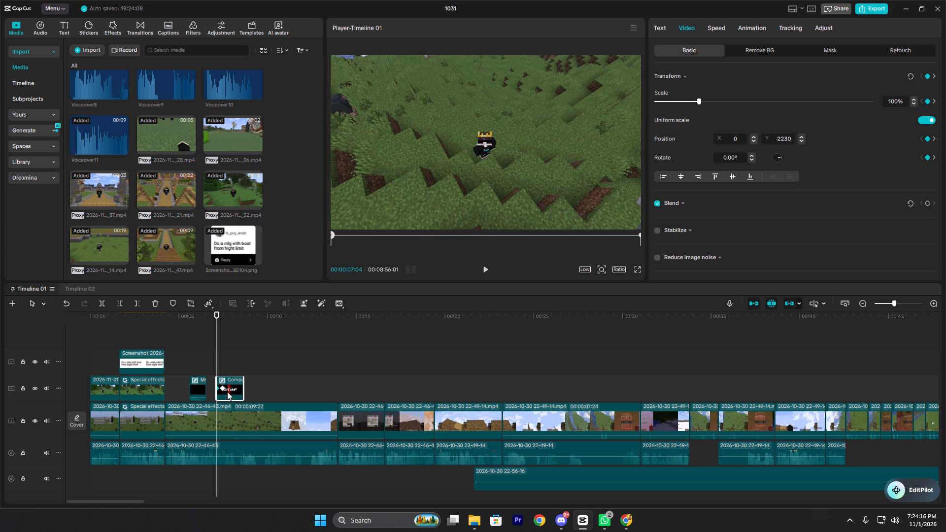
right_click(224, 391)
click(275, 451)
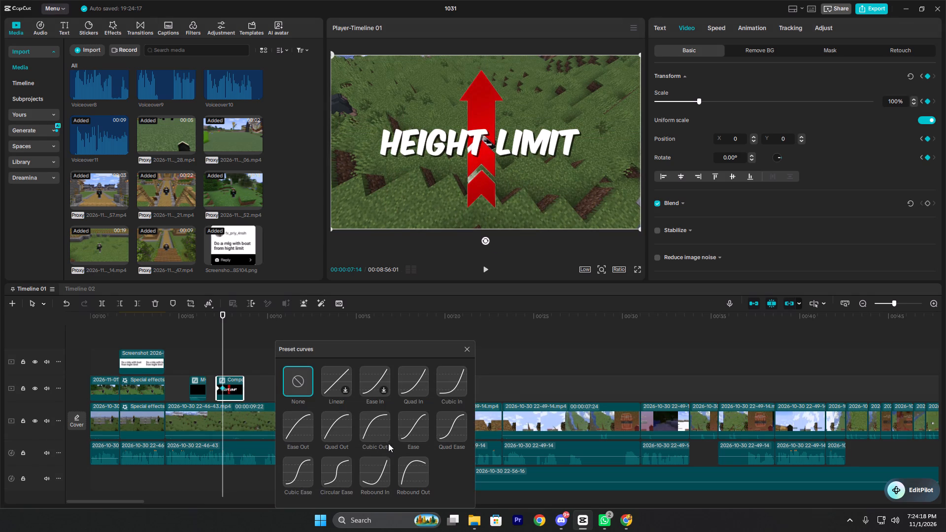
click(378, 428)
click(467, 349)
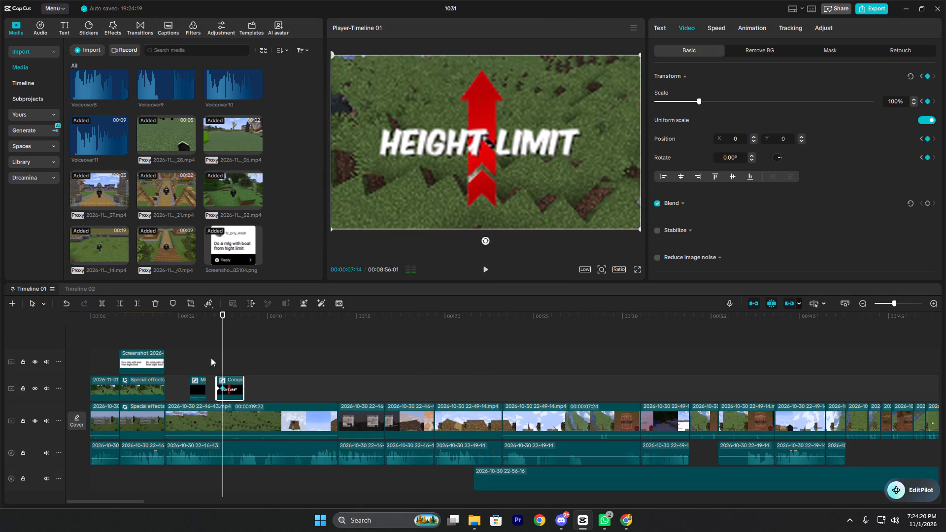
Play the entrance animation and add a Transform keyframe to the compound clip at 00:00:08:06.
click(223, 358)
click(218, 359)
key(space)
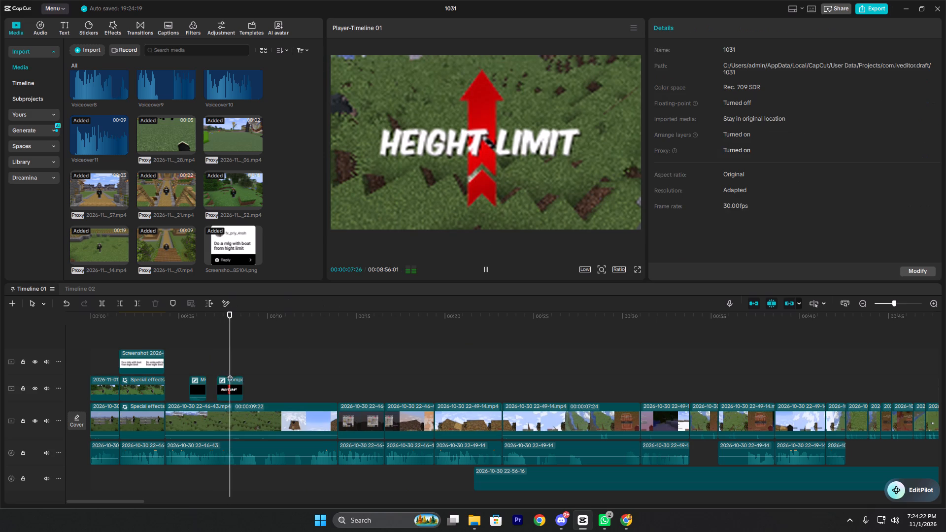
key(space)
click(241, 383)
key(space)
key(space)
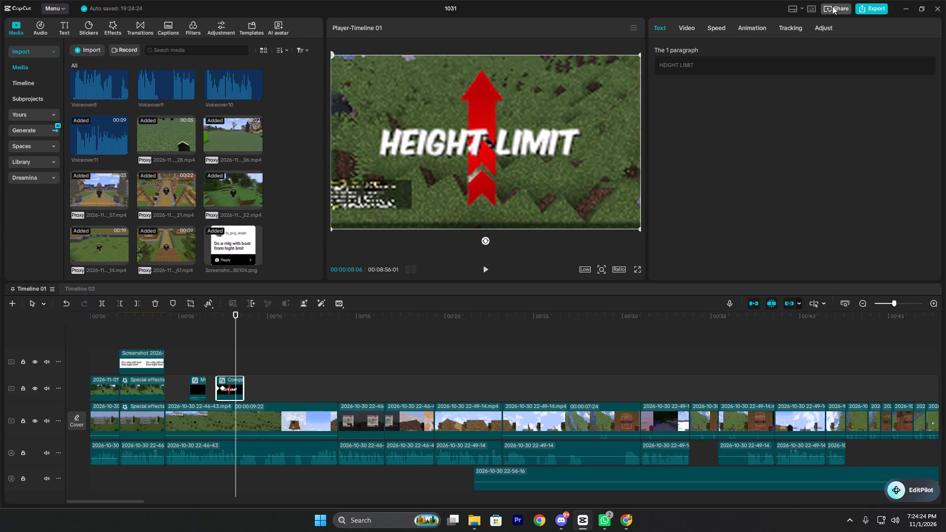
click(683, 27)
click(930, 74)
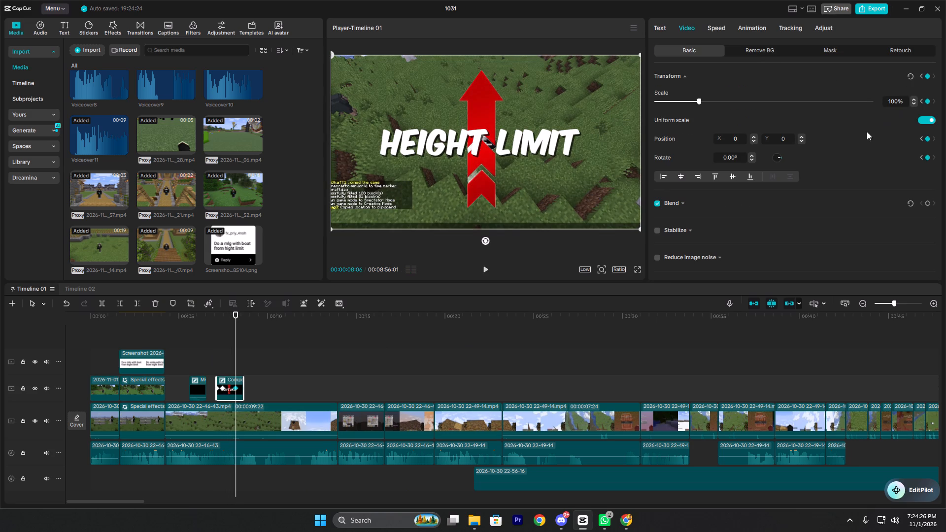
At 00:00:08:17, move the compound clip straight up out of the frame to Y 1925.
key(space)
key(space)
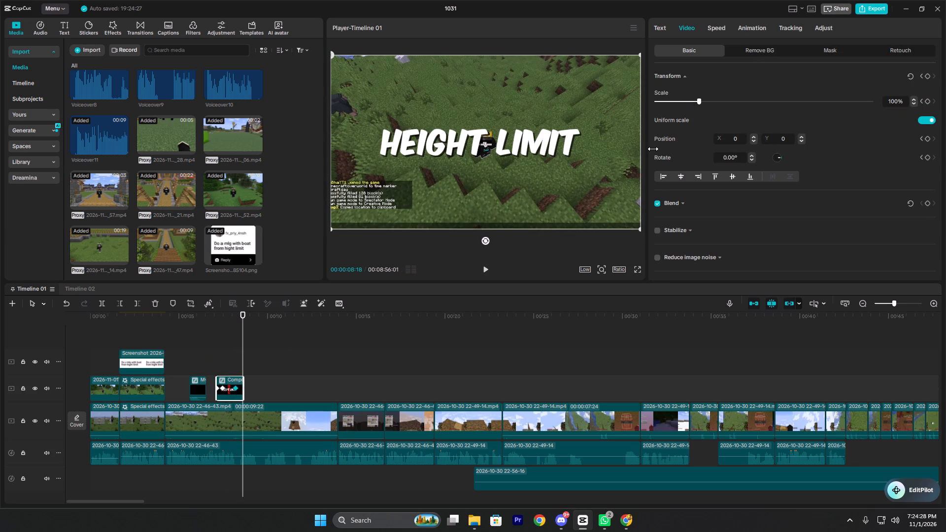
key(Left)
drag(508, 191, 511, 121)
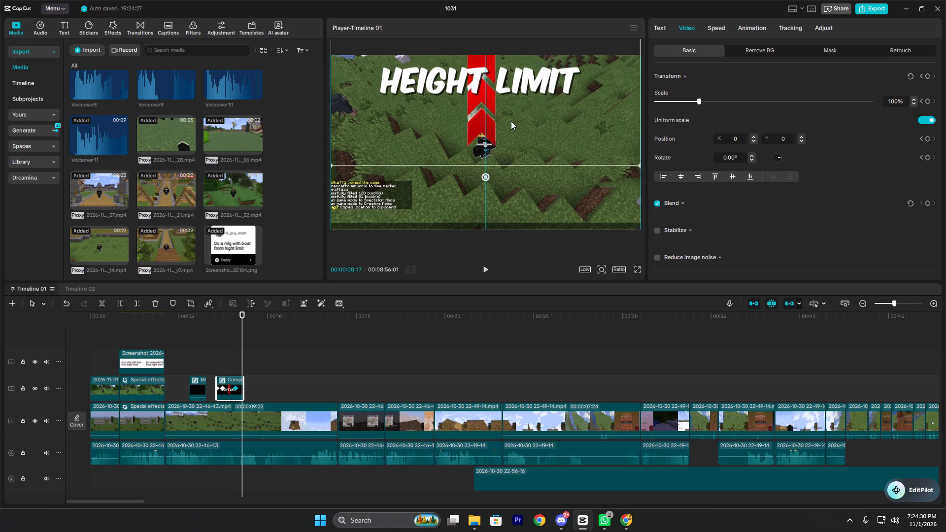
drag(511, 121, 510, 35)
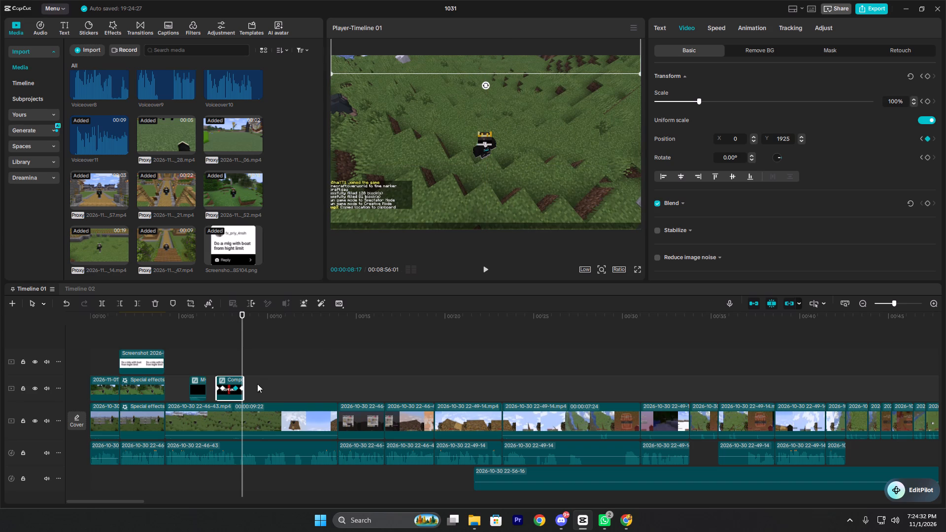
Set the compound clip's last keyframe to Ease out.
click(239, 389)
right_click(240, 389)
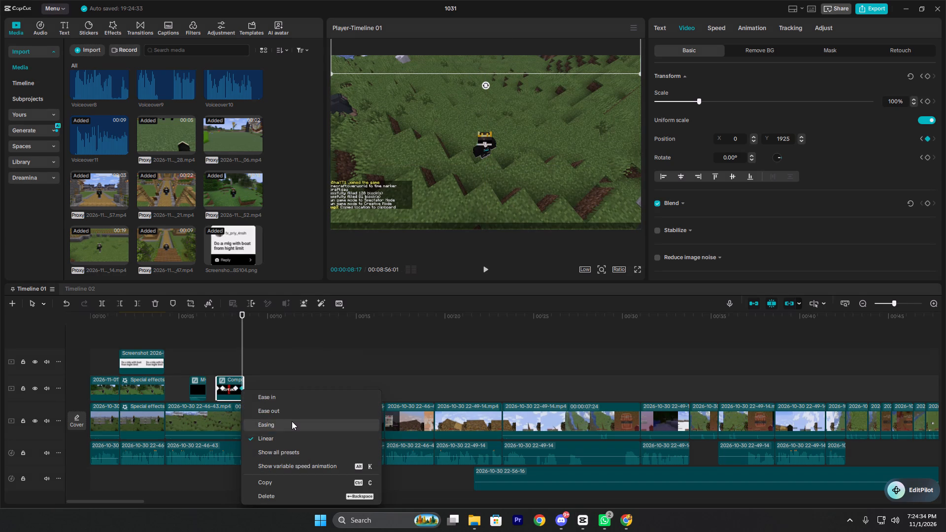
click(292, 414)
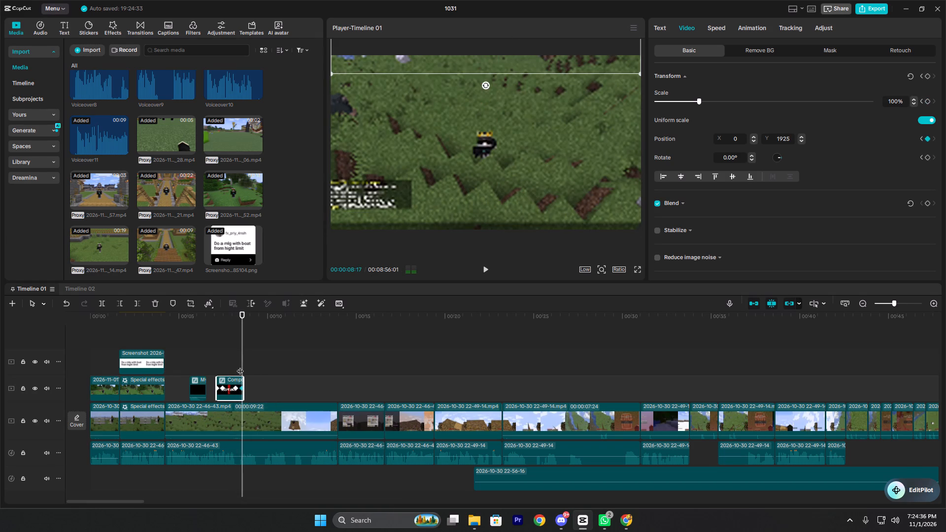
Play back the opening section to review the compound clip's entrance and exit and the footage around it.
click(224, 361)
double_click(219, 361)
key(space)
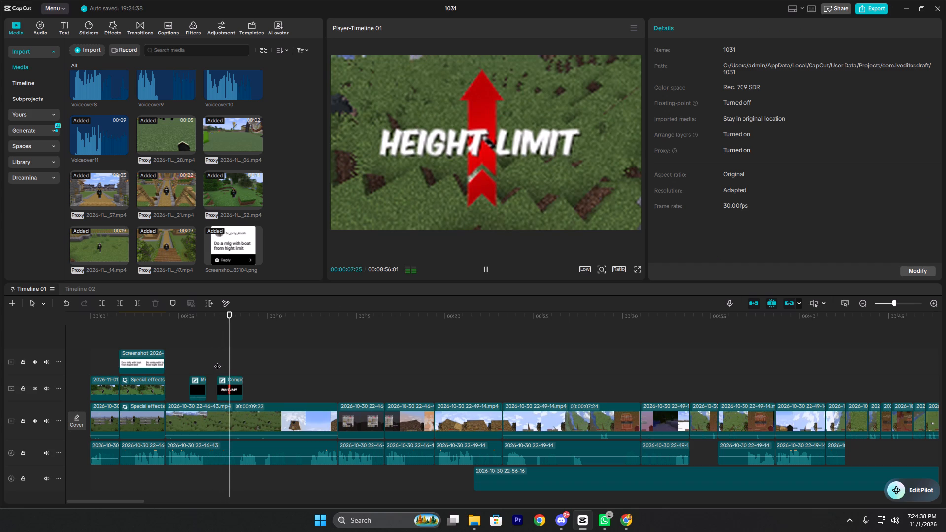
key(space)
click(262, 365)
click(254, 365)
key(space)
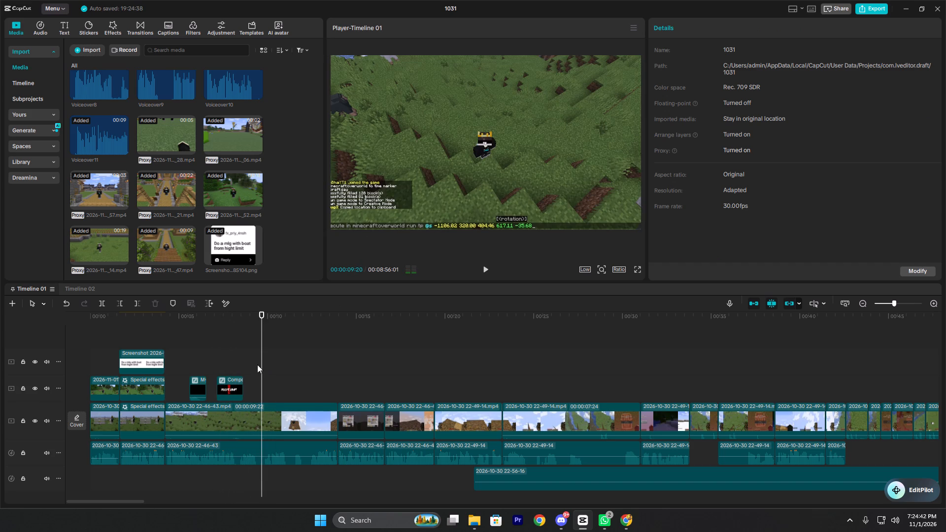
key(space)
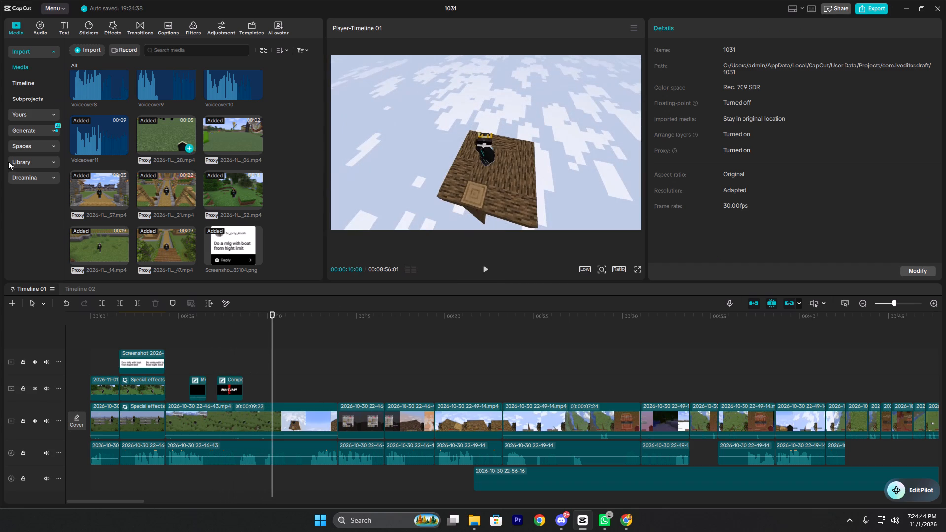
click(190, 359)
key(space)
click(190, 359)
key(space)
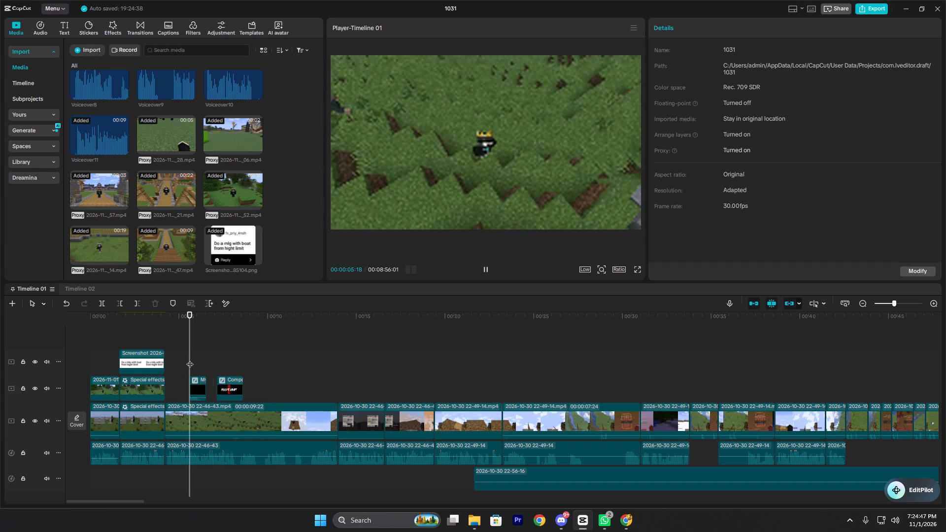
key(space)
double_click(214, 354)
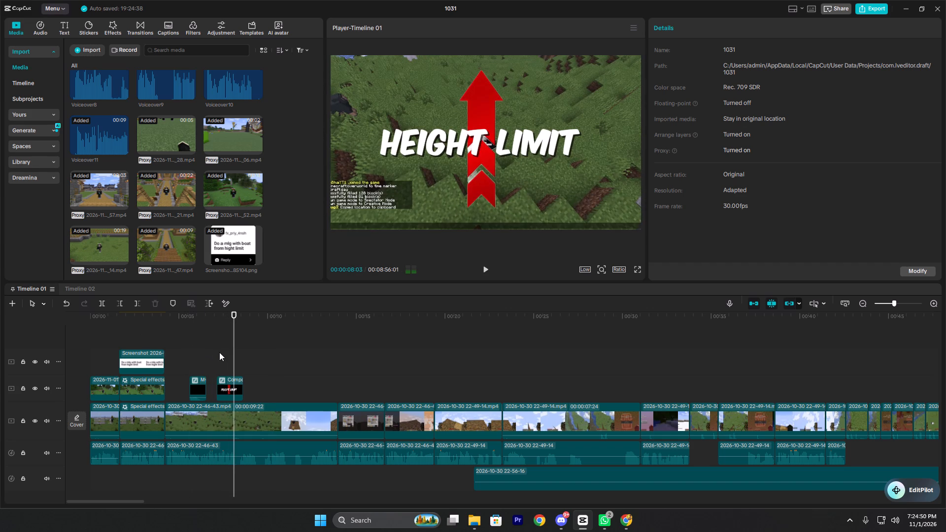
Switch to File Explorer and look through the Gaming Vid.. SFX folder, inside Sound effect on drive D, for a sound effect.
click(470, 525)
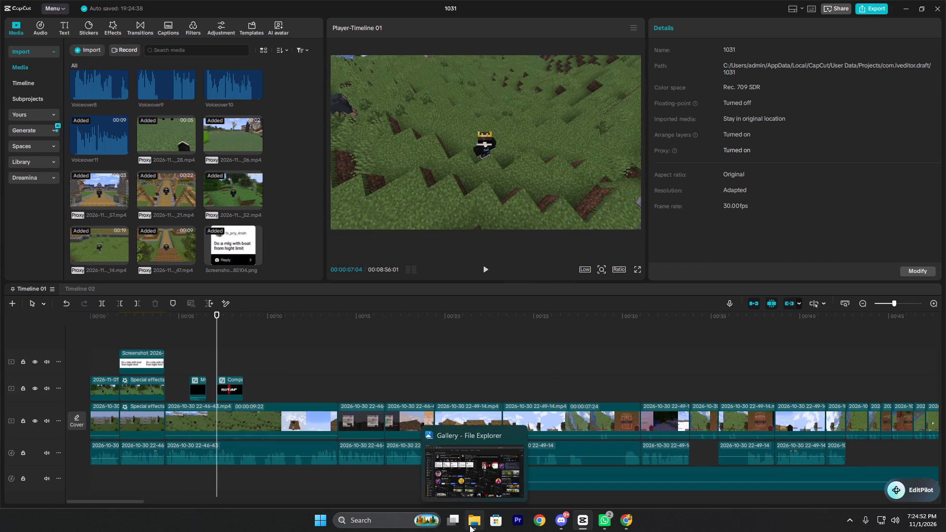
click(54, 465)
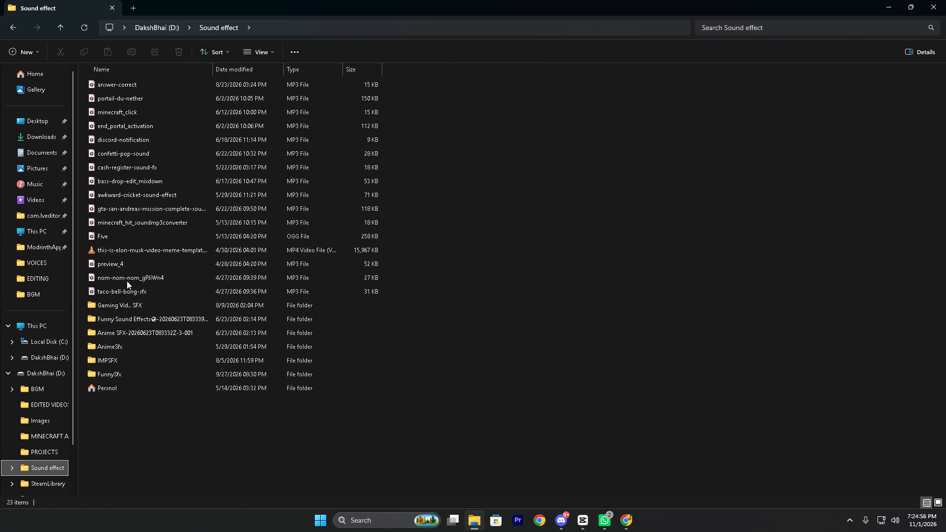
double_click(112, 309)
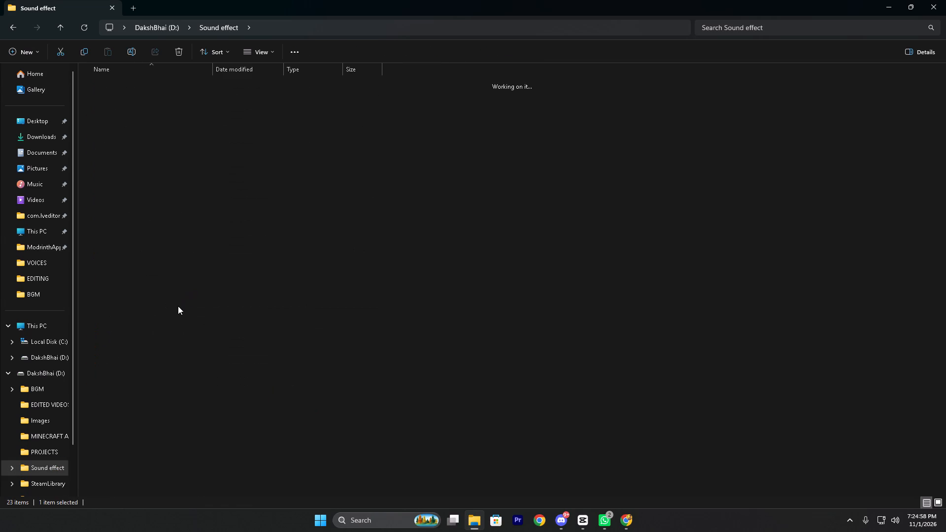
scroll(148, 368, down, 1)
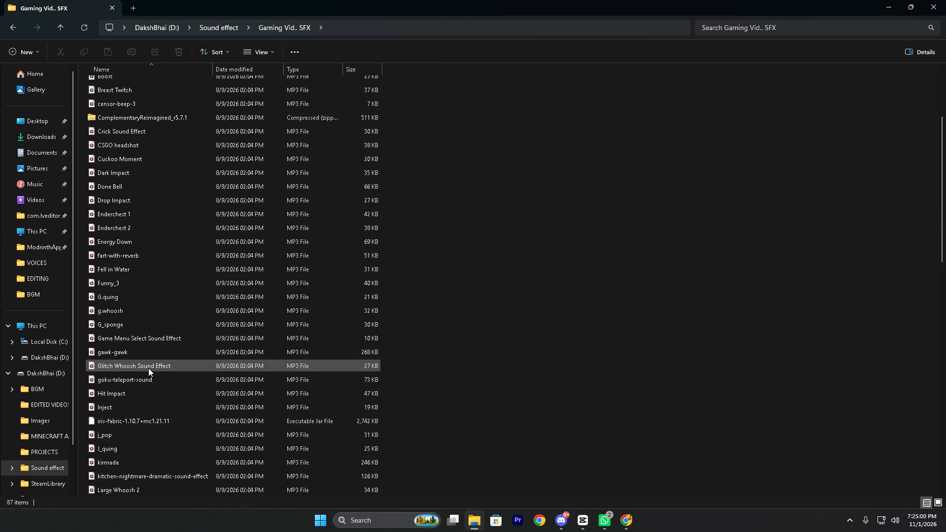
scroll(151, 369, down, 3)
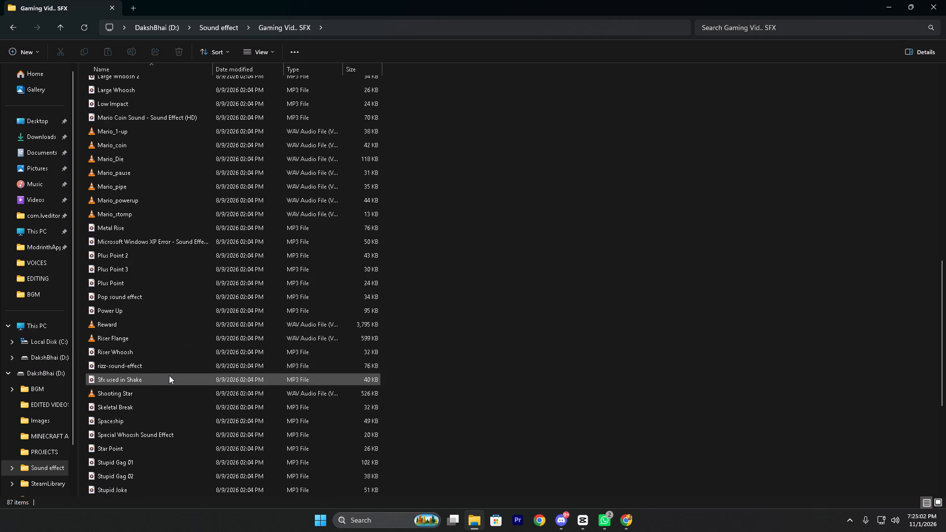
scroll(167, 381, down, 1)
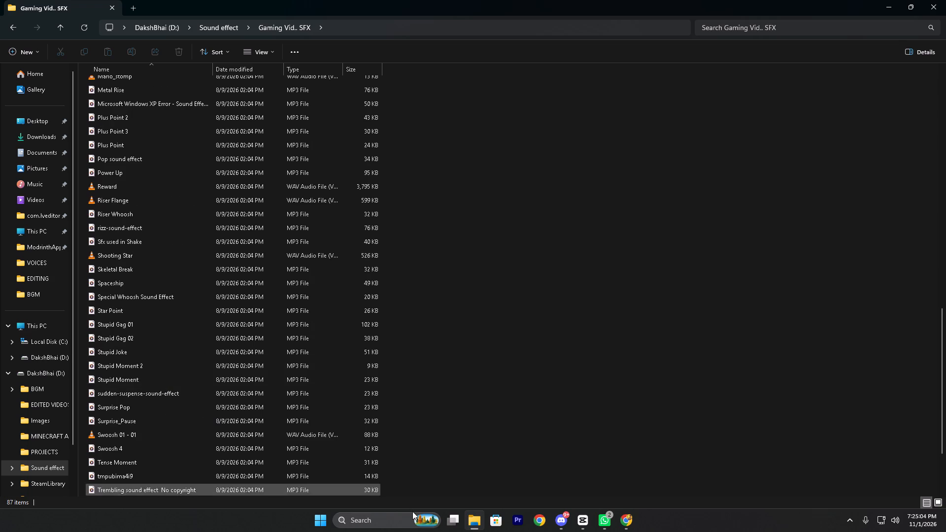
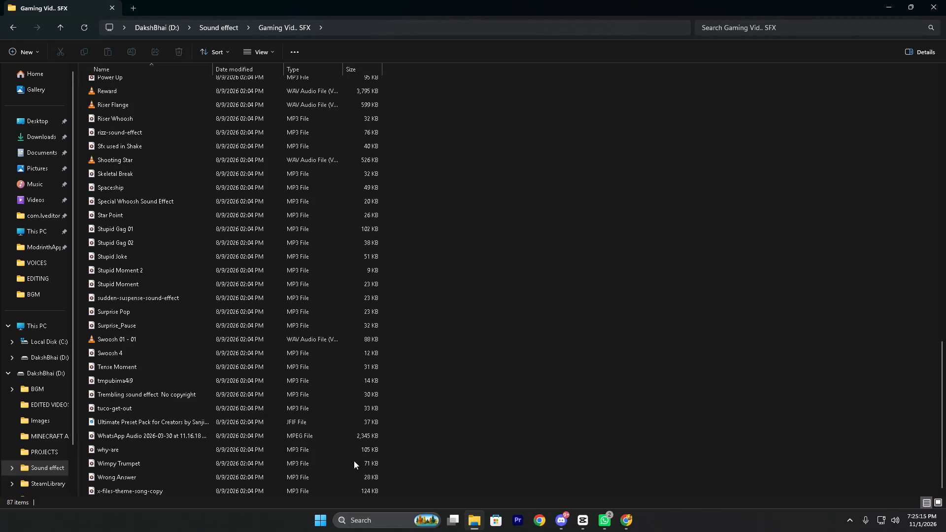
Look back through the earlier files in the Gaming Vid.. SFX folder for a suitable sound effect.
scroll(164, 437, up, 1)
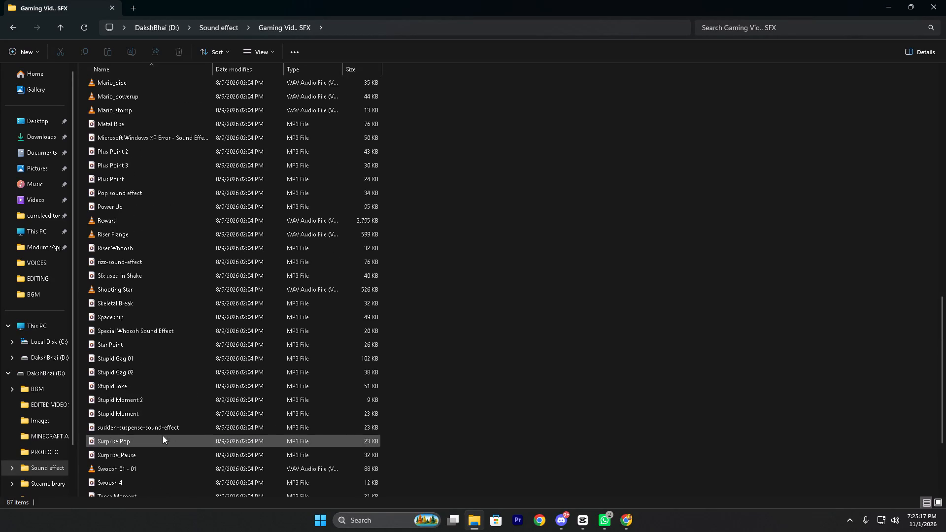
scroll(163, 431, up, 1)
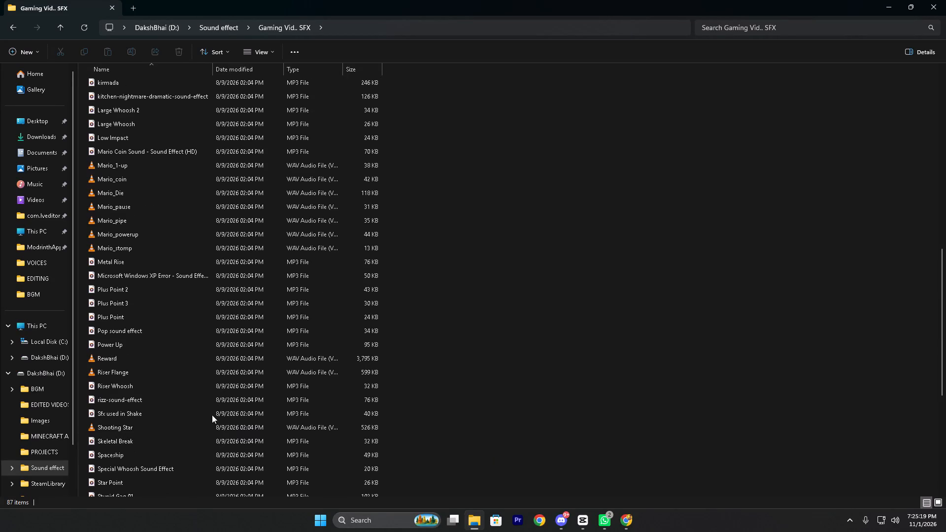
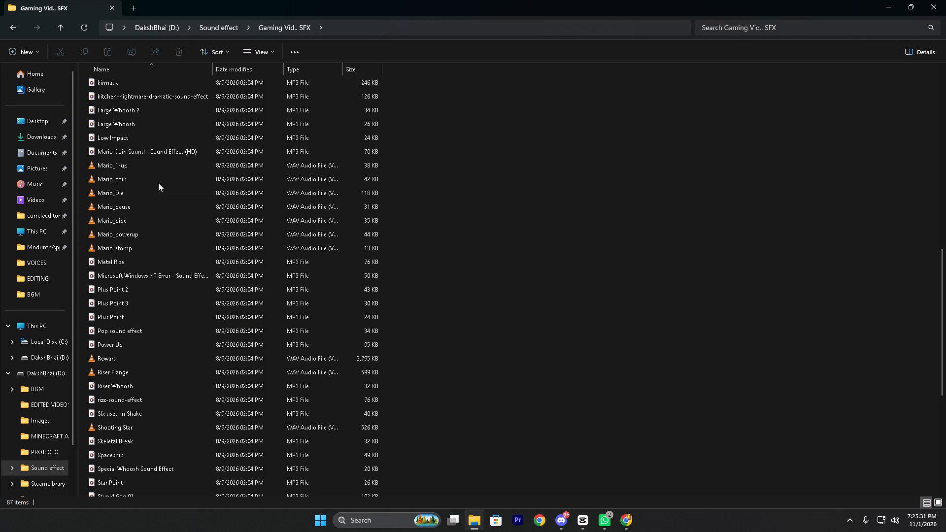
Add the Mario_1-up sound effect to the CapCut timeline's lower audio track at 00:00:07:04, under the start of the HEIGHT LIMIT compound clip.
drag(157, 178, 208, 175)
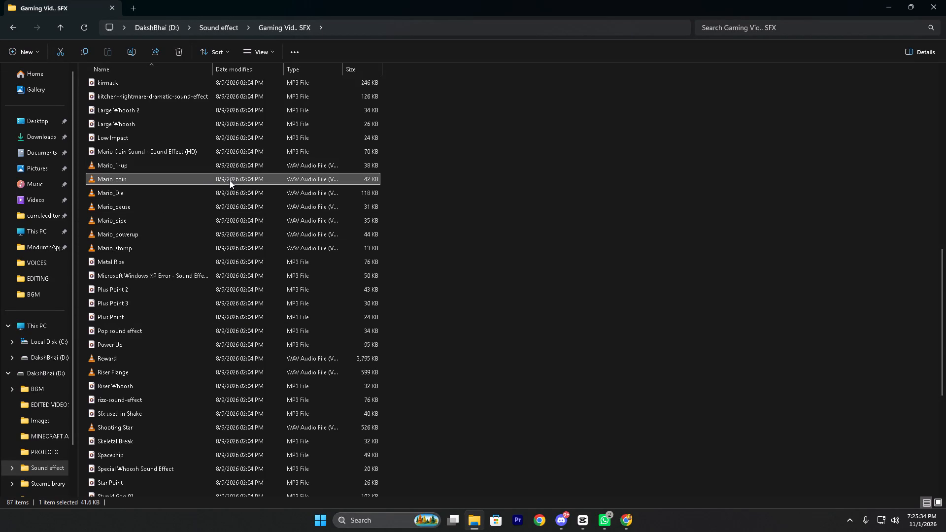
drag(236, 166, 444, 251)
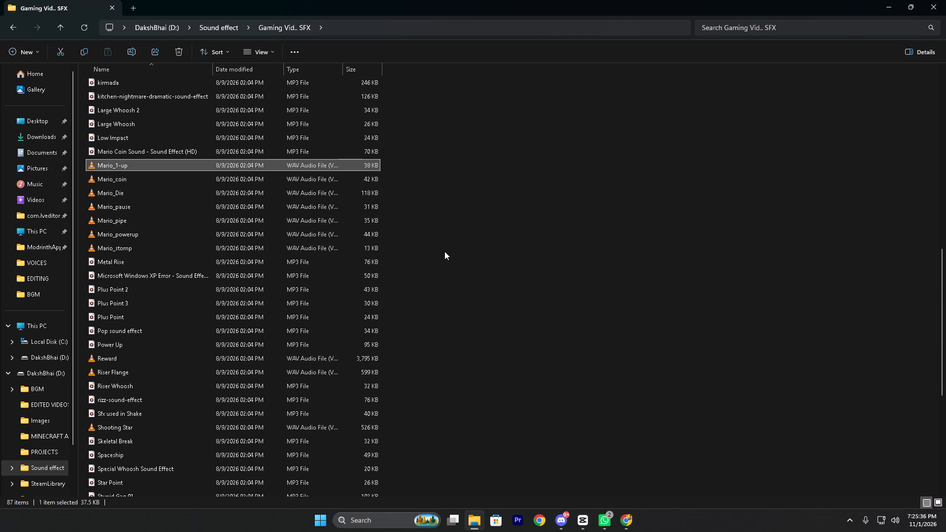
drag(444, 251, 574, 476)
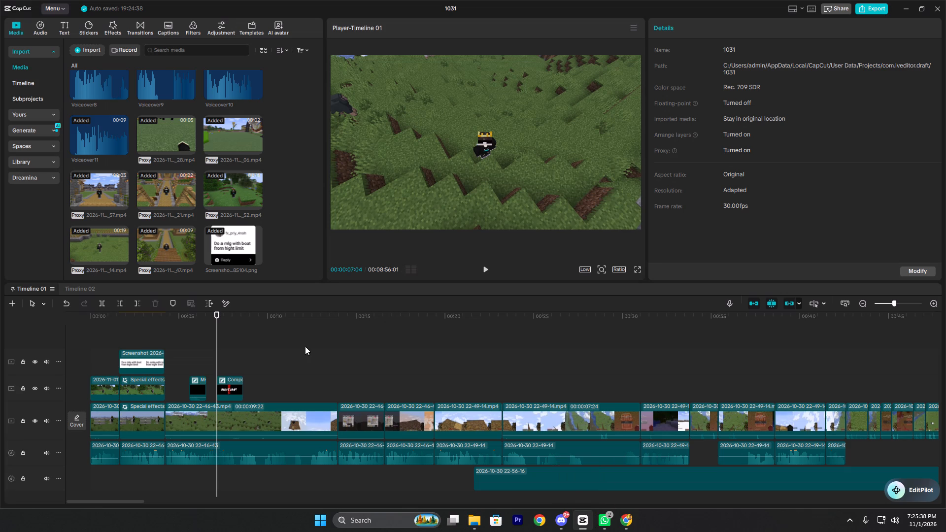
Play the HEIGHT LIMIT animation repeatedly from its start to judge how the Mario_1-up sound fits.
triple_click(216, 354)
click(216, 354)
key(space)
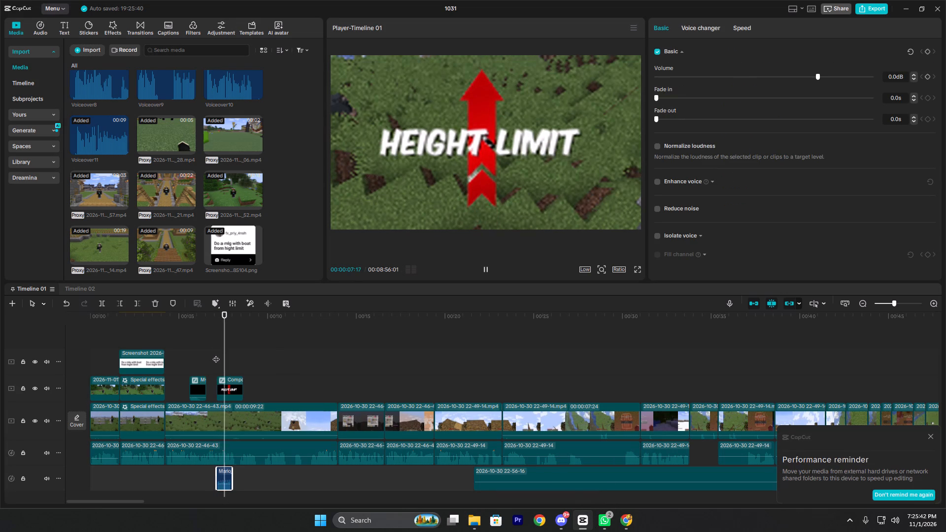
key(space)
click(216, 354)
key(space)
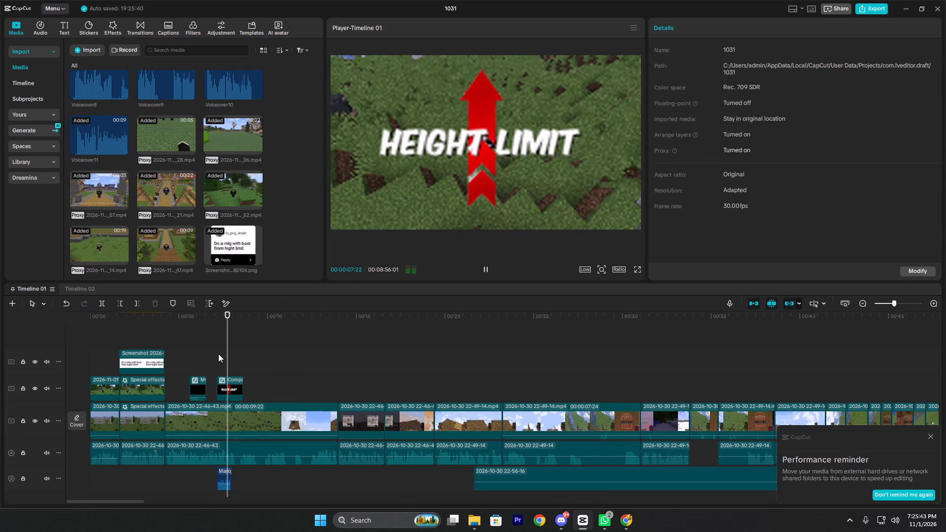
key(space)
click(220, 354)
key(space)
key(space)
click(217, 361)
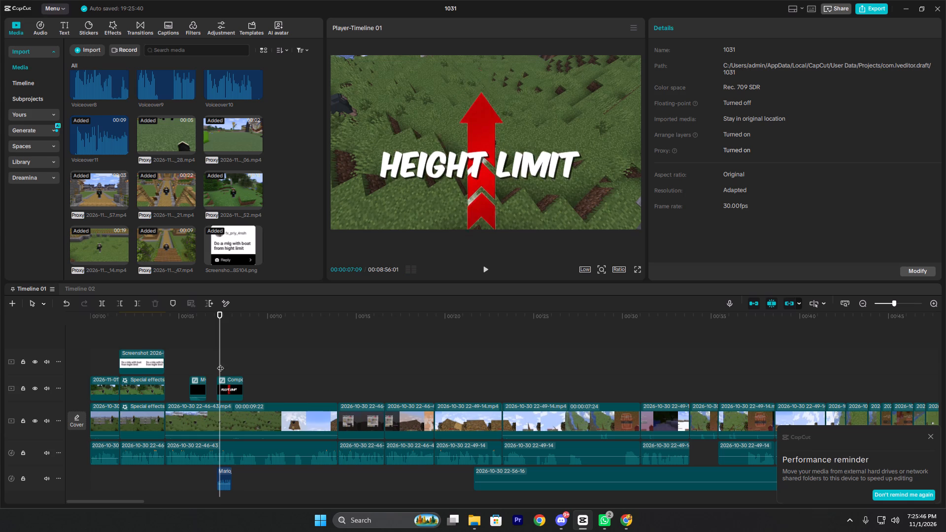
click(220, 363)
click(214, 366)
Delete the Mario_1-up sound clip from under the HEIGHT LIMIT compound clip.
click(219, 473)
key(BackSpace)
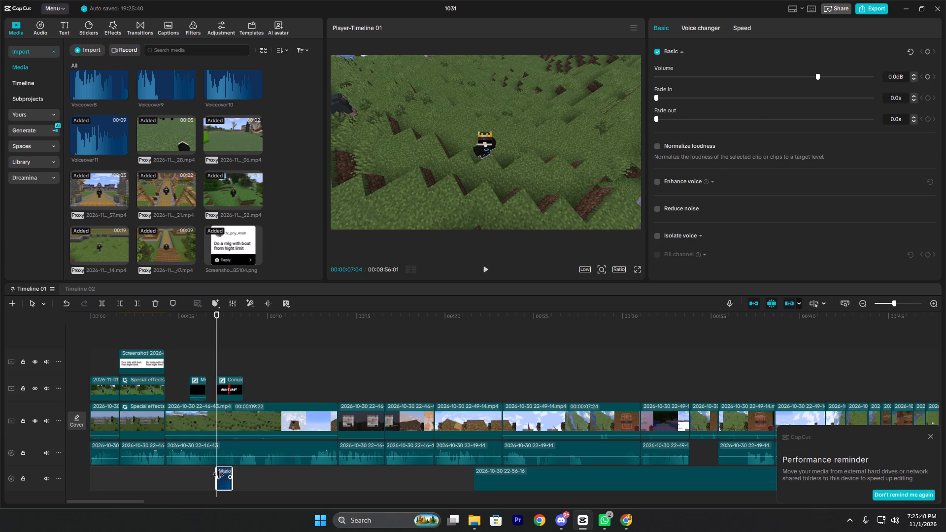
Add Mario_coin from the Gaming Vid.. SFX folder to CapCut's lower audio track at 00:00:07:04, under the start of the HEIGHT LIMIT clip.
click(474, 515)
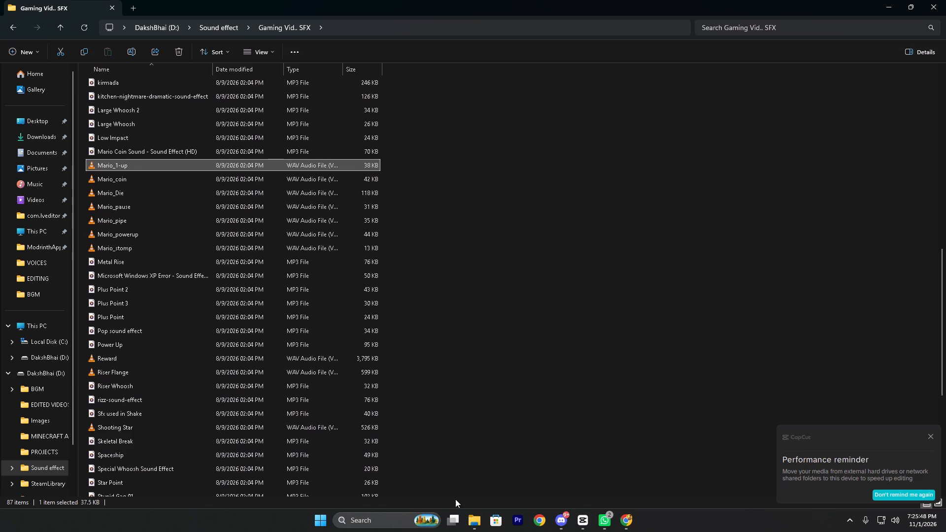
drag(178, 180, 343, 184)
drag(354, 182, 343, 184)
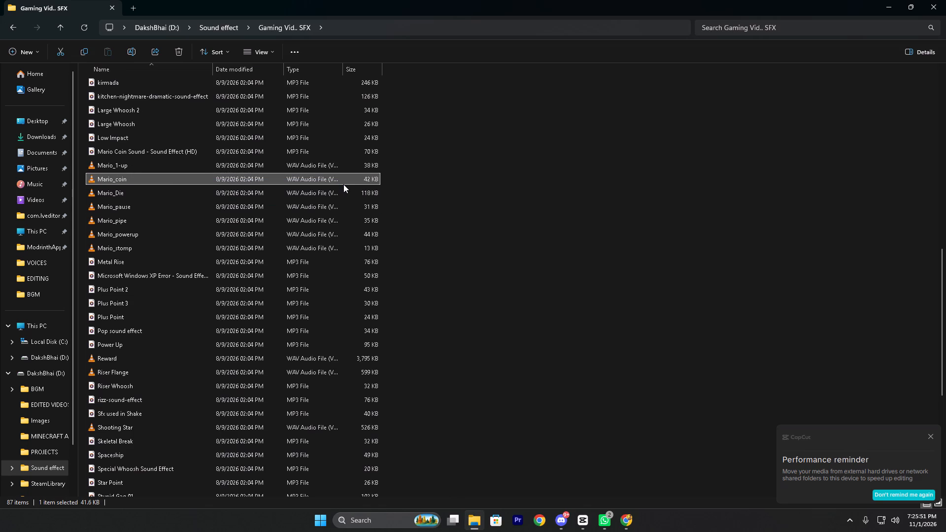
drag(343, 184, 385, 471)
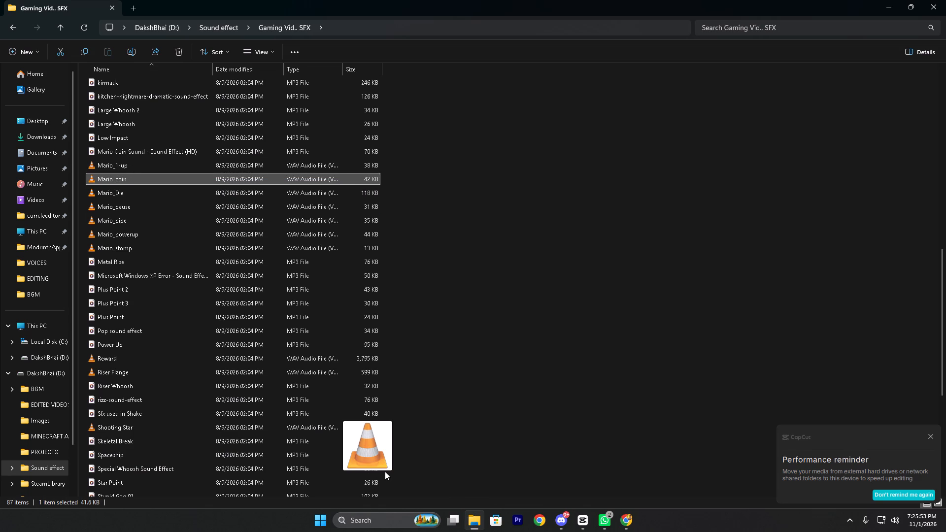
drag(385, 471, 488, 470)
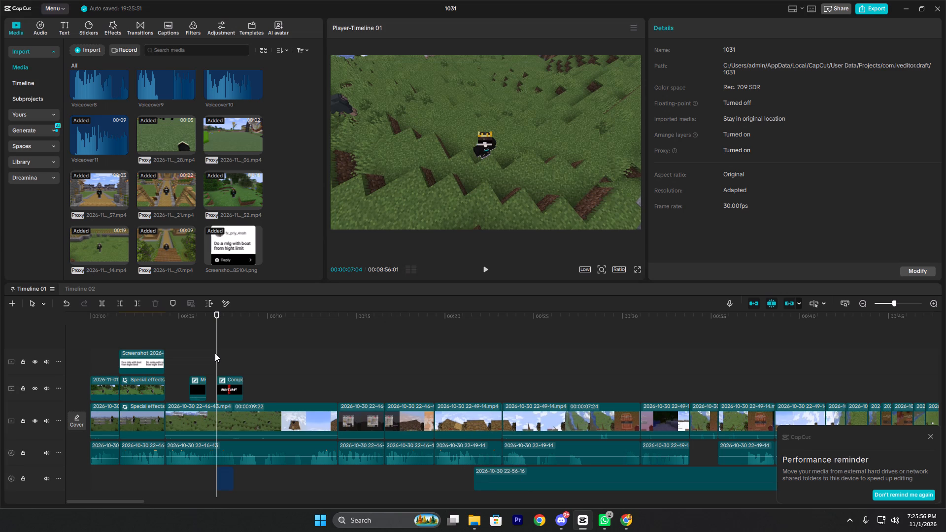
Play the HEIGHT LIMIT animation from its start to judge how the Mario_coin sound fits.
click(215, 353)
key(space)
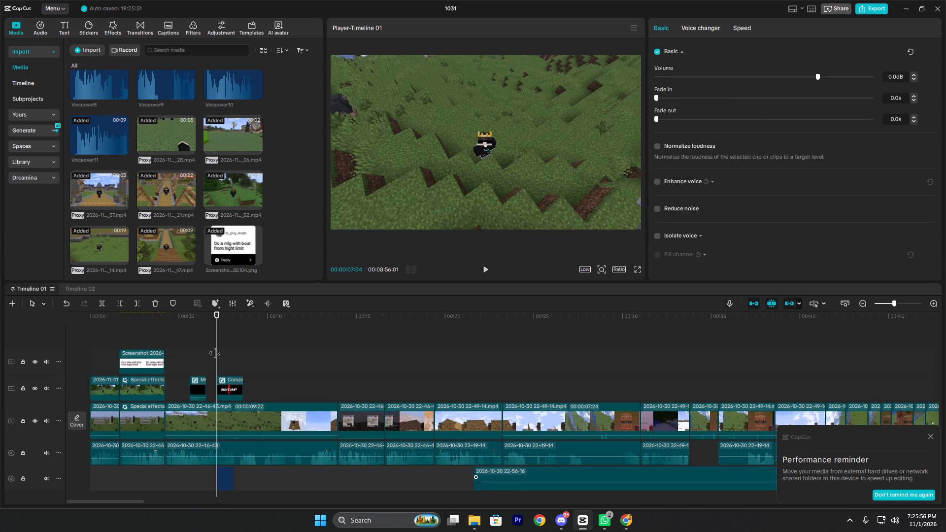
key(space)
key(space)
click(215, 353)
key(space)
Select the Mario_coin sound clip under the HEIGHT LIMIT compound clip.
click(225, 479)
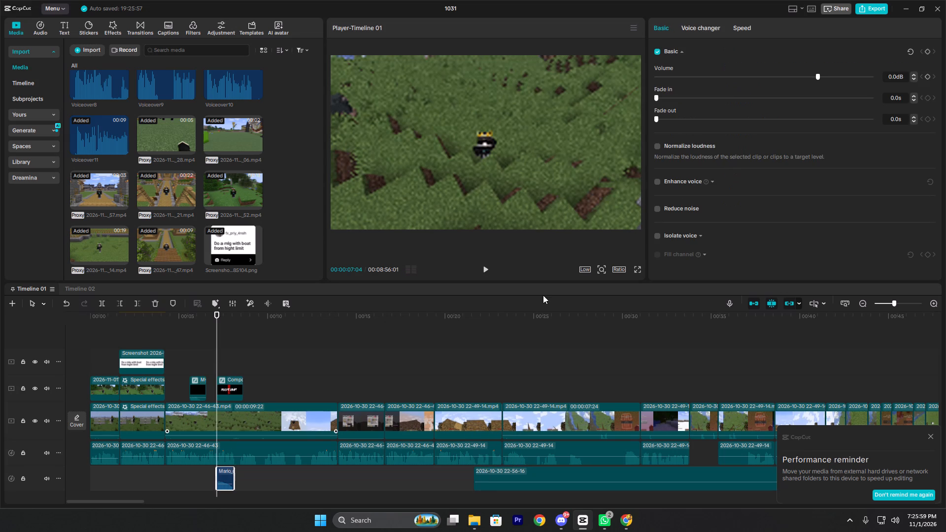
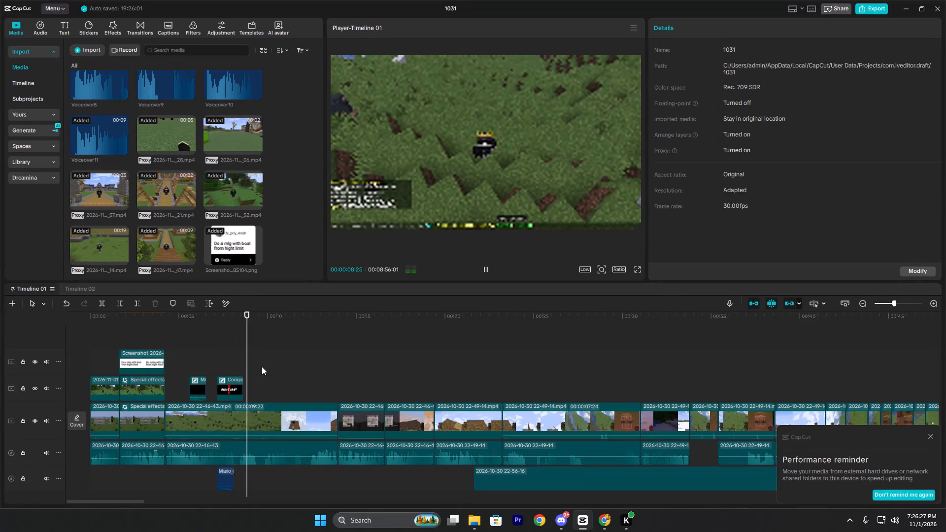
Set the playhead to 00:00:08:07 near the end of the HEIGHT LIMIT clip and search the sound effects for swoosh.
key(space)
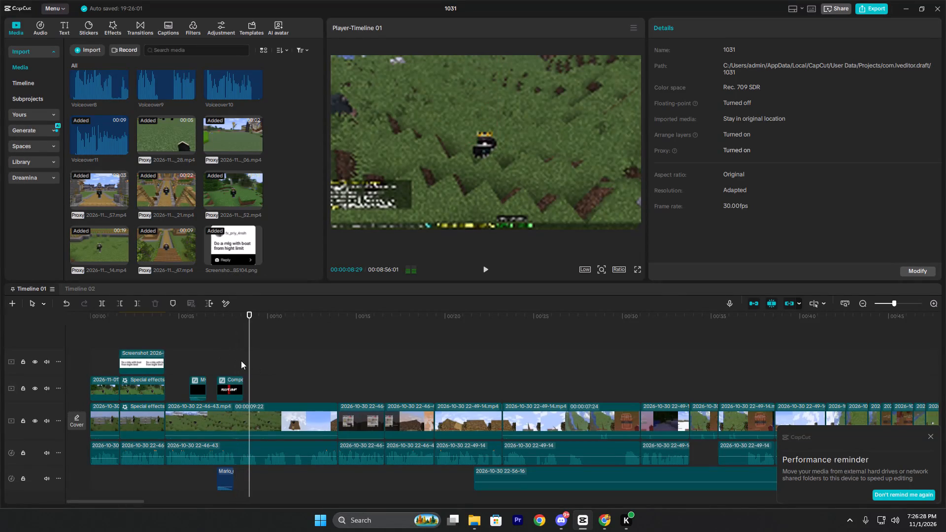
click(232, 358)
key(space)
key(space)
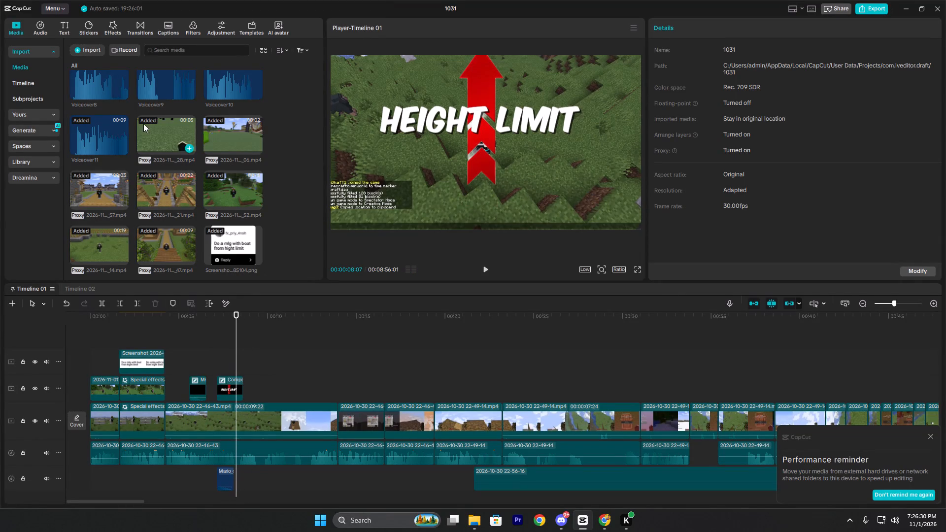
click(44, 32)
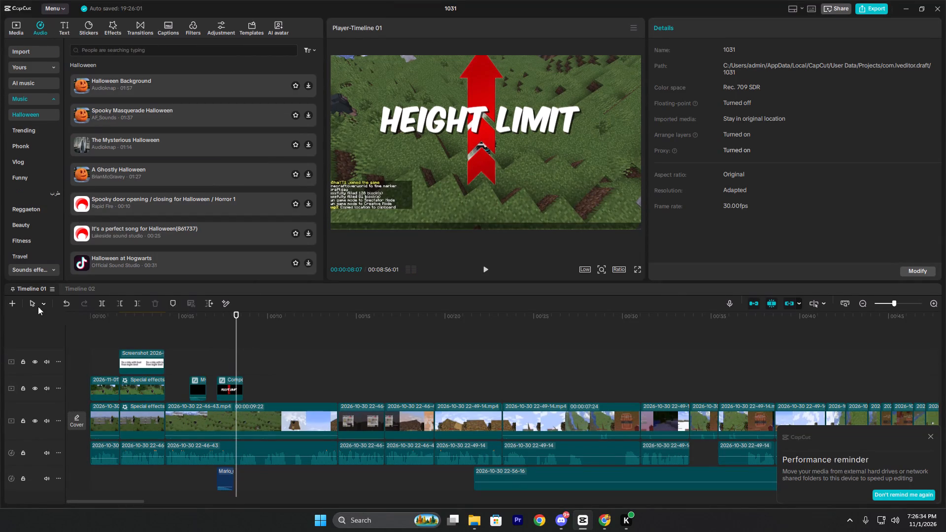
click(37, 272)
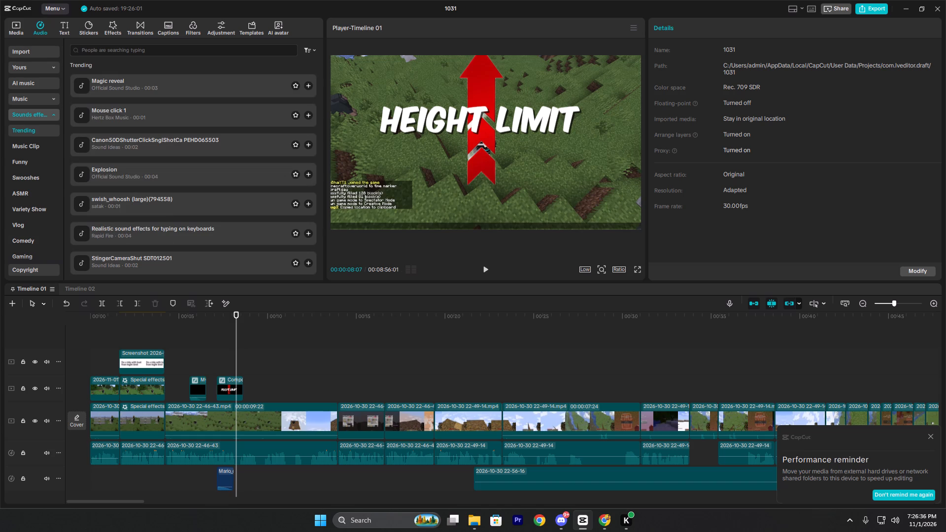
click(145, 48)
click(127, 89)
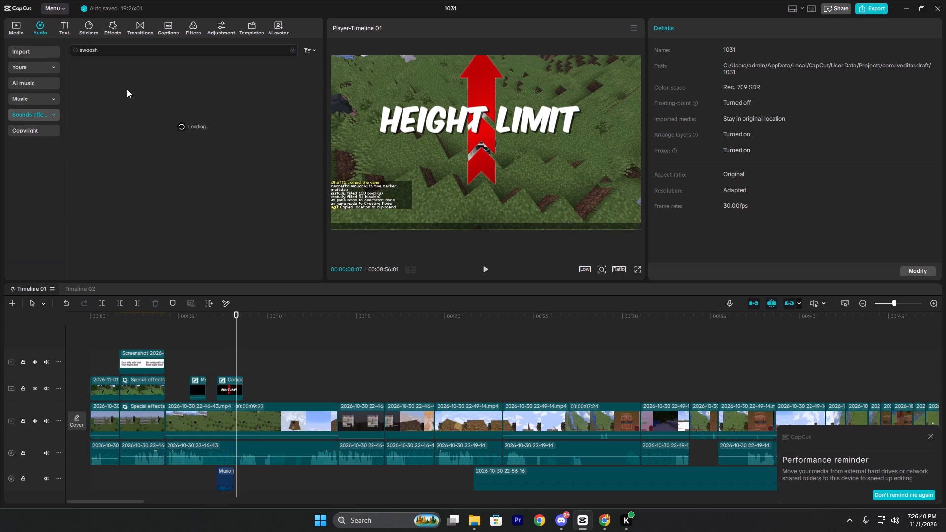
Preview the swoosh results and add Swoosh(1094921) to the lower audio track at 00:00:08:07, after the Mario_coin clip.
click(142, 80)
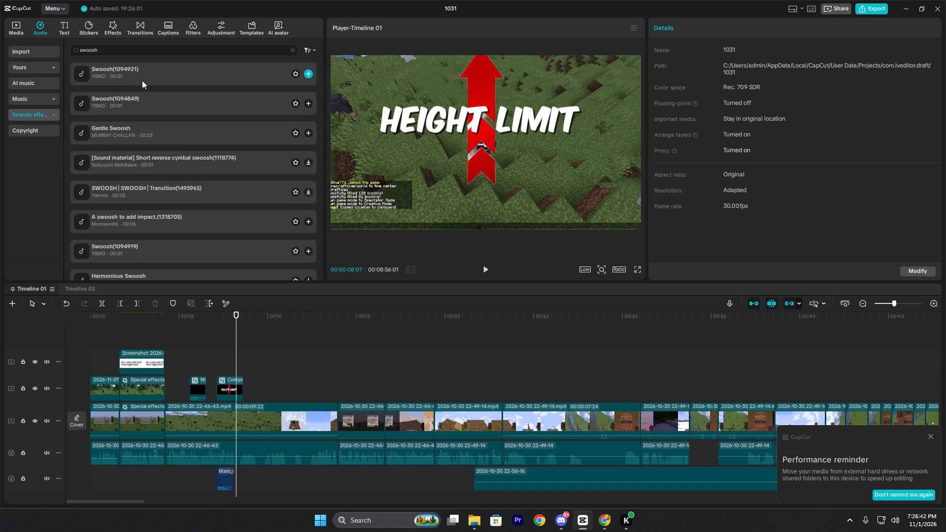
click(179, 100)
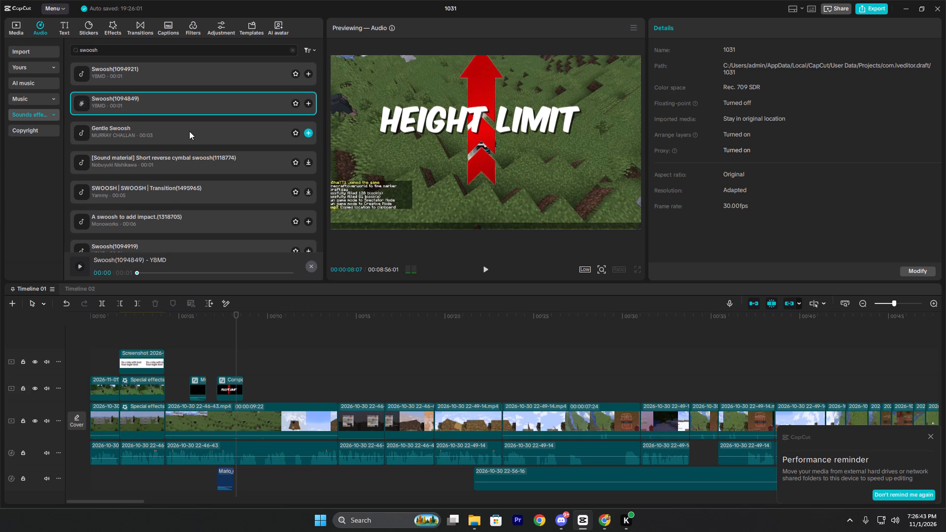
click(189, 131)
click(169, 116)
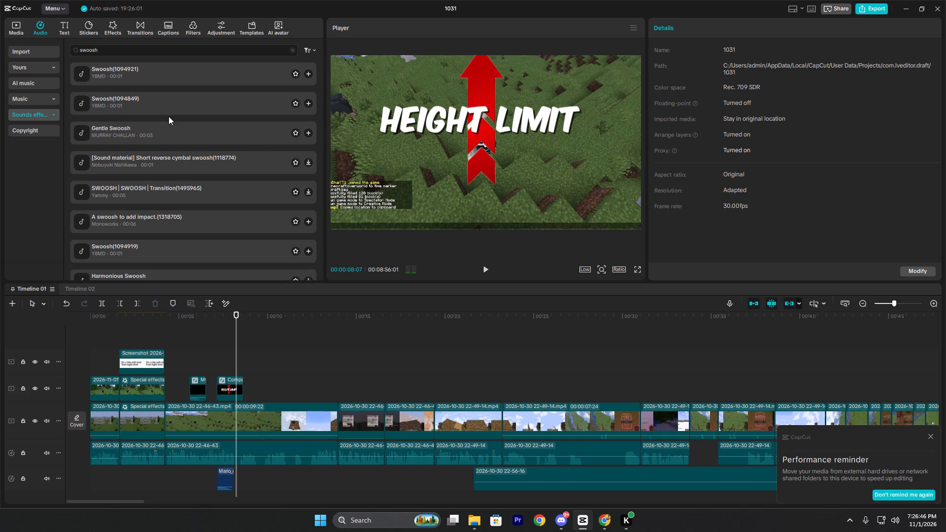
click(169, 110)
click(230, 81)
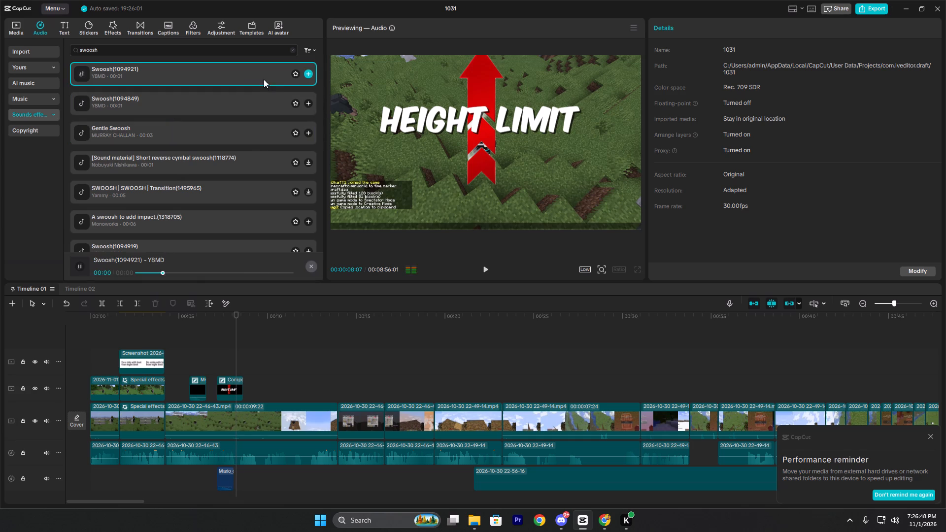
click(305, 71)
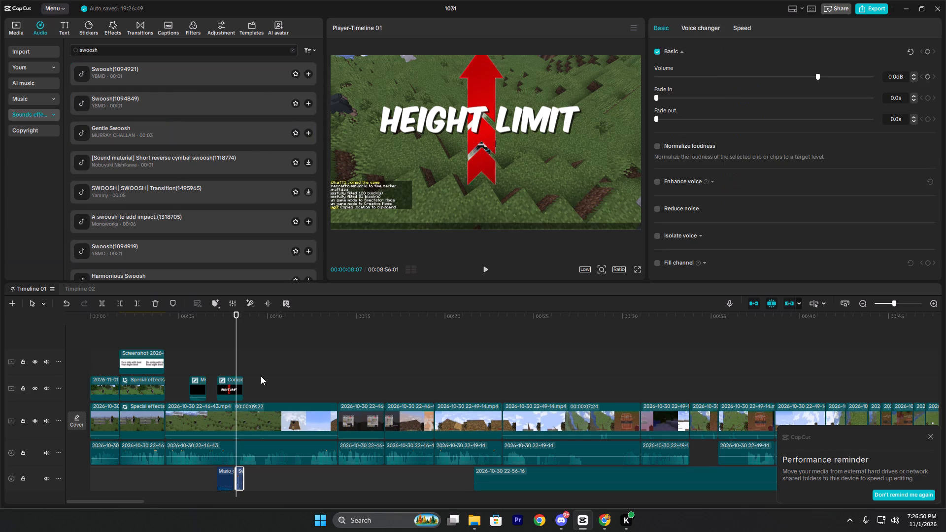
Play the end of the HEIGHT LIMIT animation to judge how the swoosh sound fits.
click(236, 350)
key(space)
key(space)
click(236, 350)
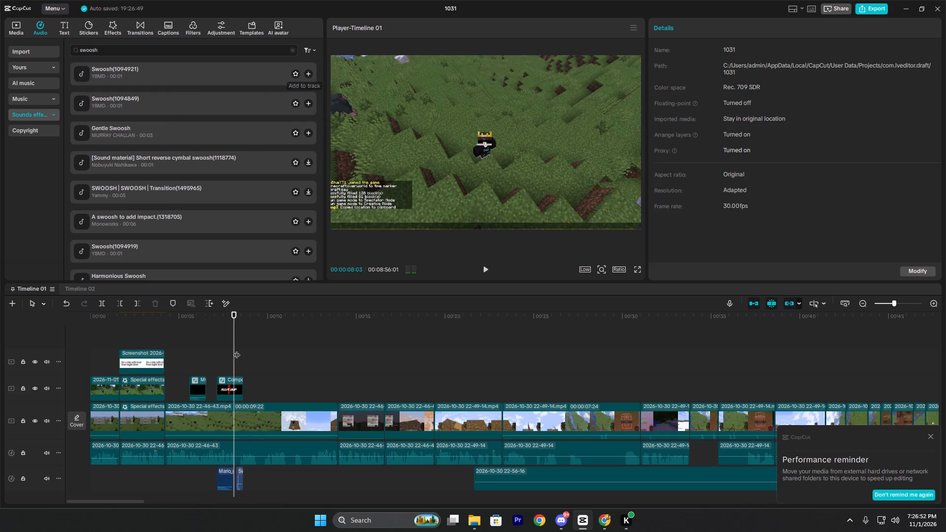
Lower the volume of the swoosh clip under the end of the HEIGHT LIMIT compound clip.
click(239, 474)
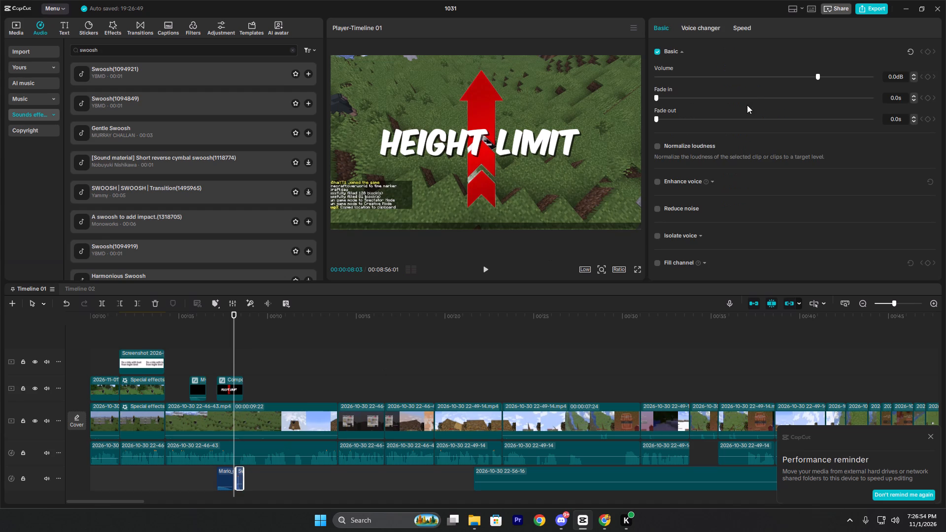
click(763, 76)
Play the timeline from 00:00:07:04 through the HEIGHT LIMIT animation to check both sound effects and the footage that follows.
click(219, 358)
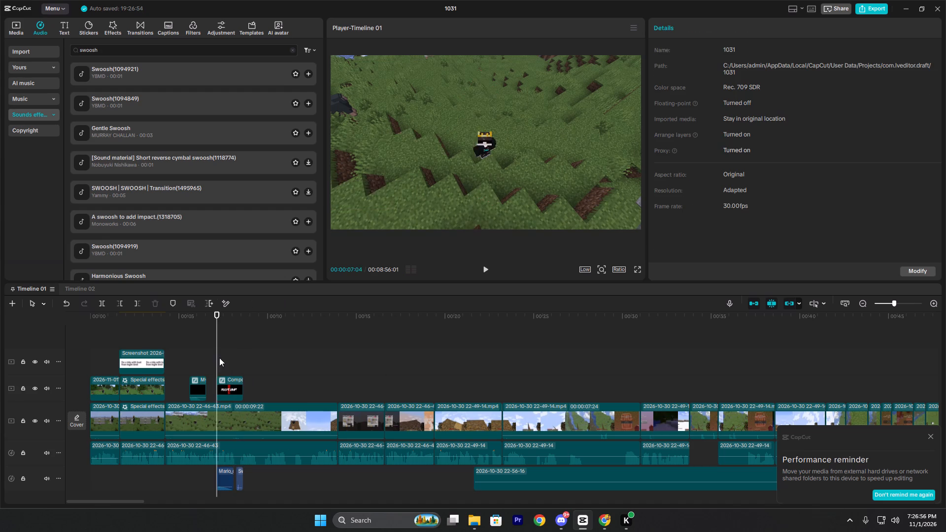
key(space)
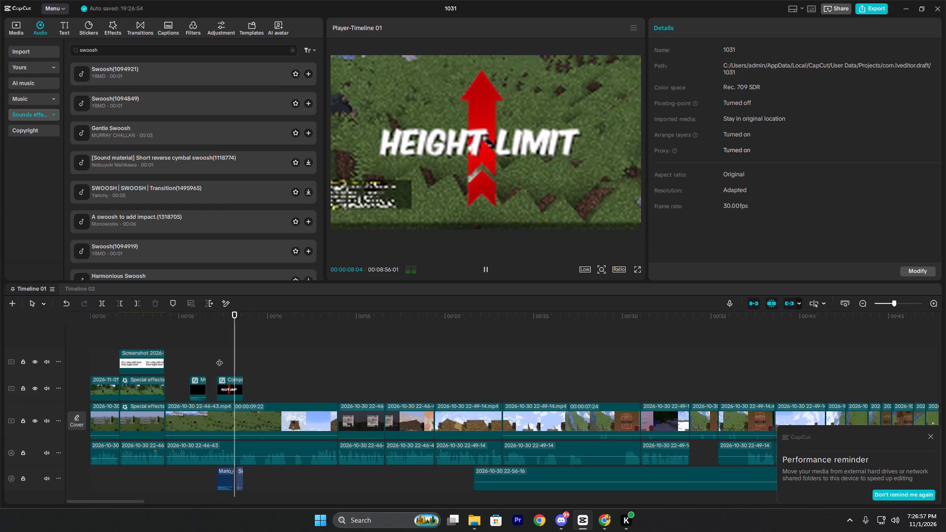
key(space)
key(space)
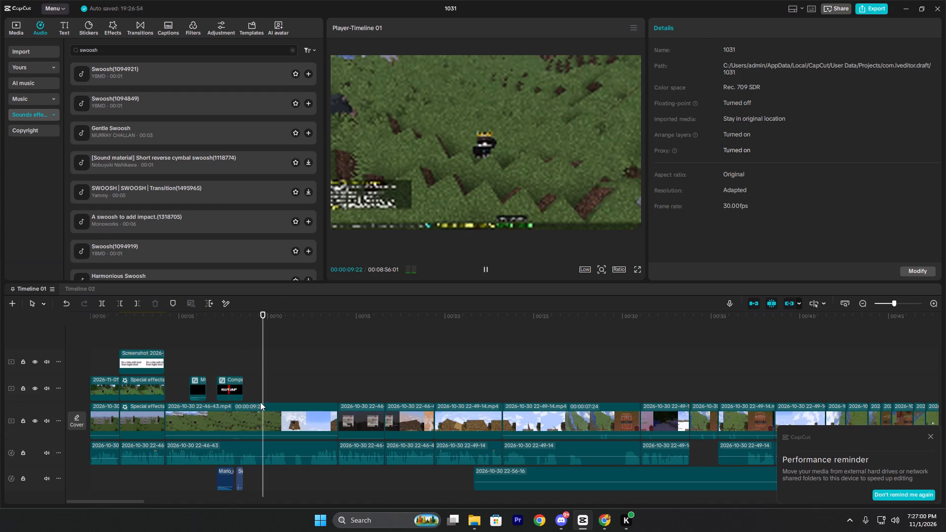
key(space)
key(space)
key(space)
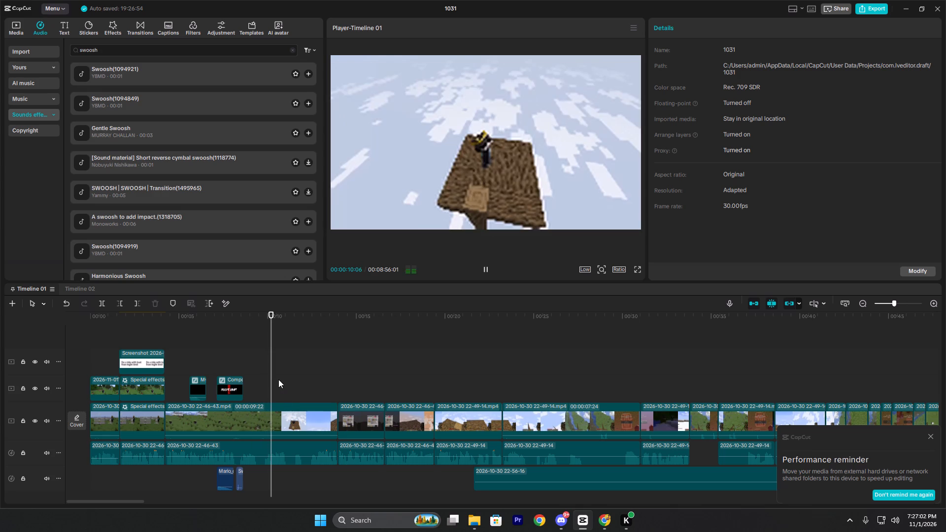
Set the playhead to 00:00:10:04, just before the sky platform shot, and search the video effects for vibrations flash.
click(267, 370)
key(space)
key(space)
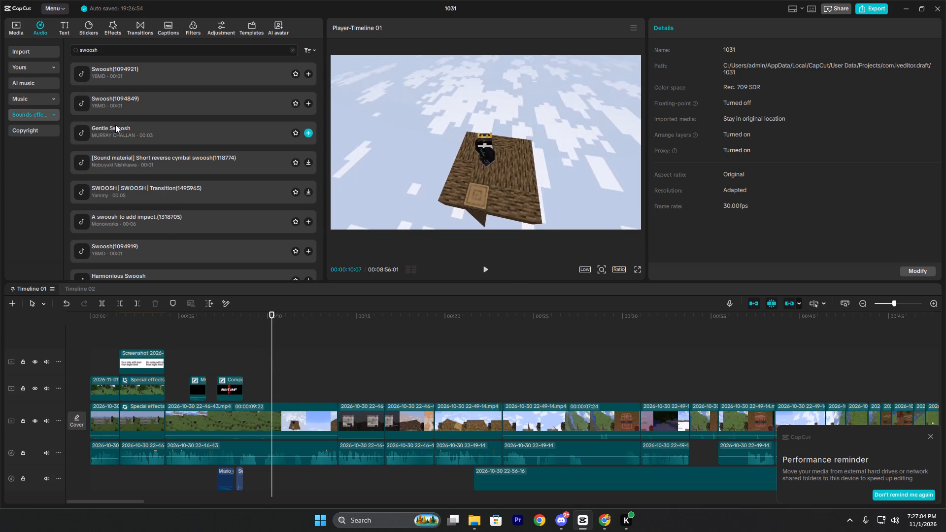
key(Left)
key(Left)
key(Left)
click(113, 28)
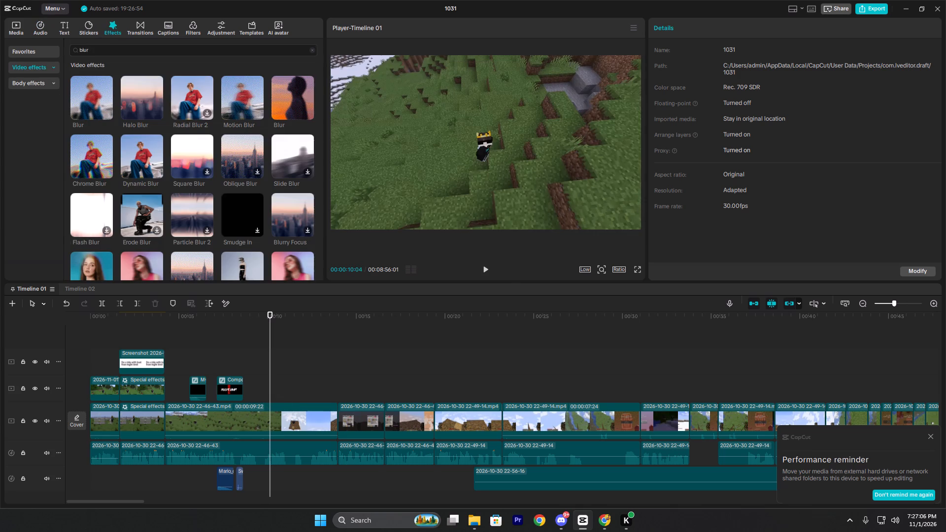
drag(121, 53, 24, 44)
key(BackSpace)
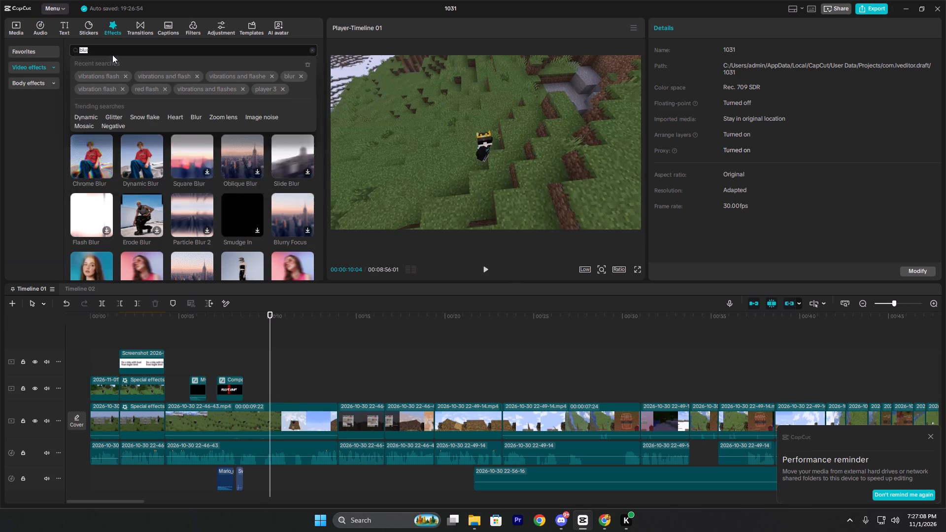
click(109, 71)
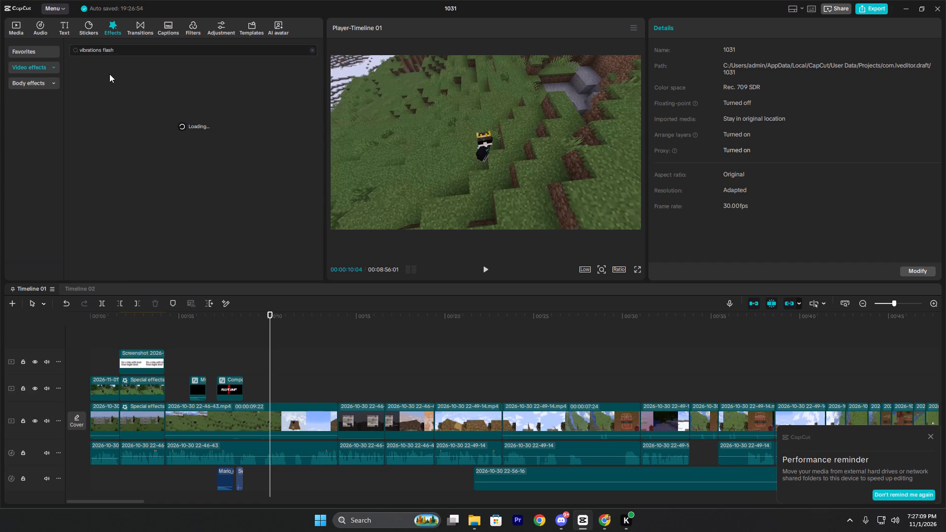
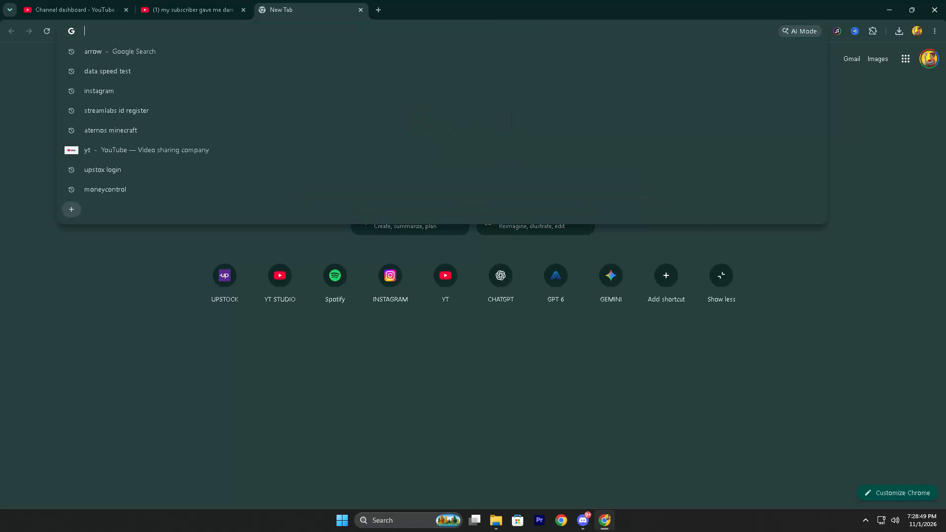
Search Google for paypal in a new Chrome tab.
text(a)
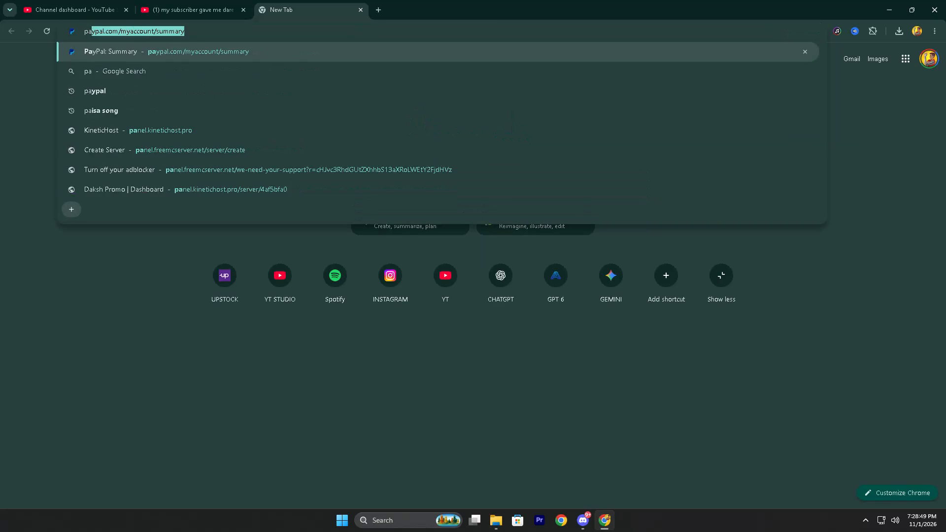
text(y)
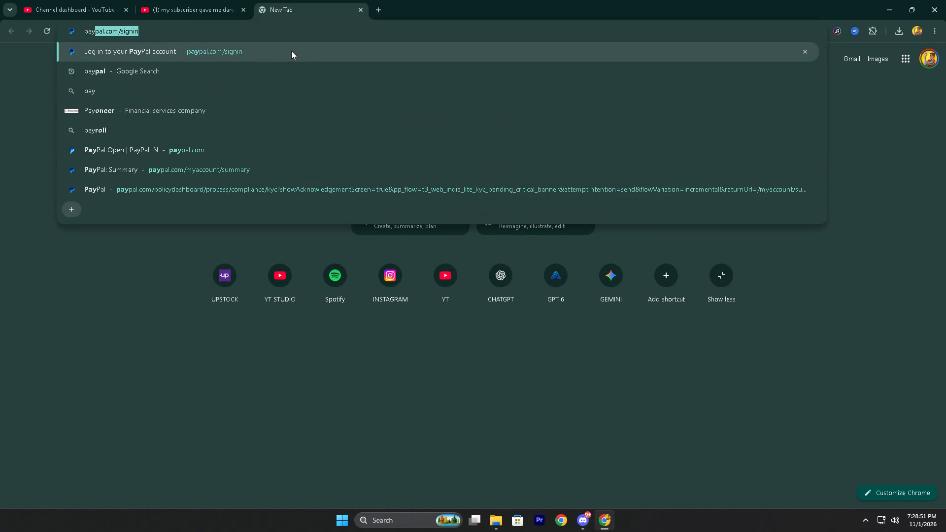
click(270, 66)
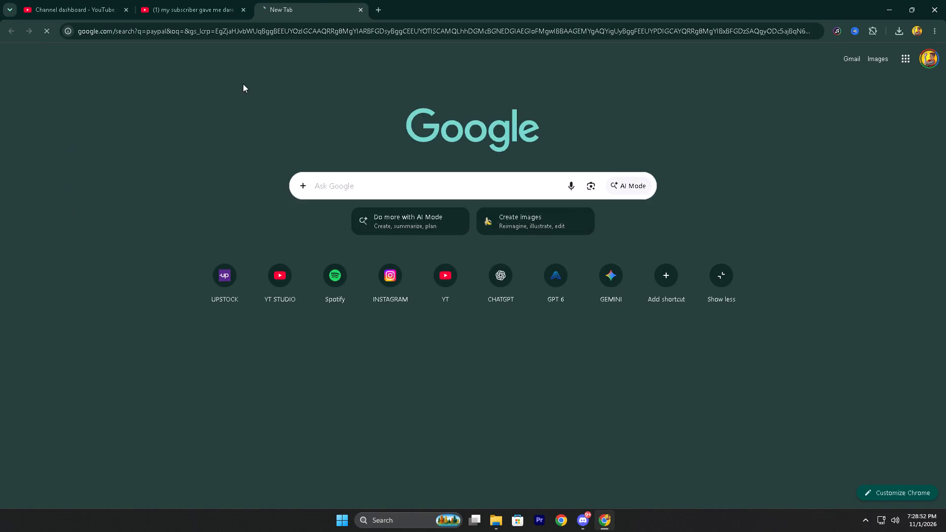